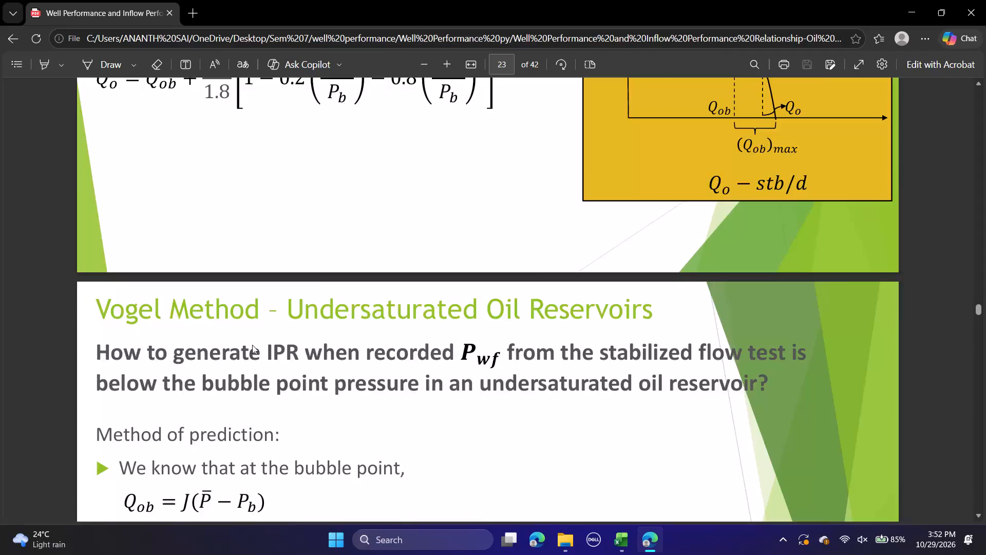
# Review the Vogel Method slides for undersaturated oil reservoirs, following the flow-rate equation derivation and IPR graphs on pages 21 and 22.
pyautogui.scroll(3, 252, 345)
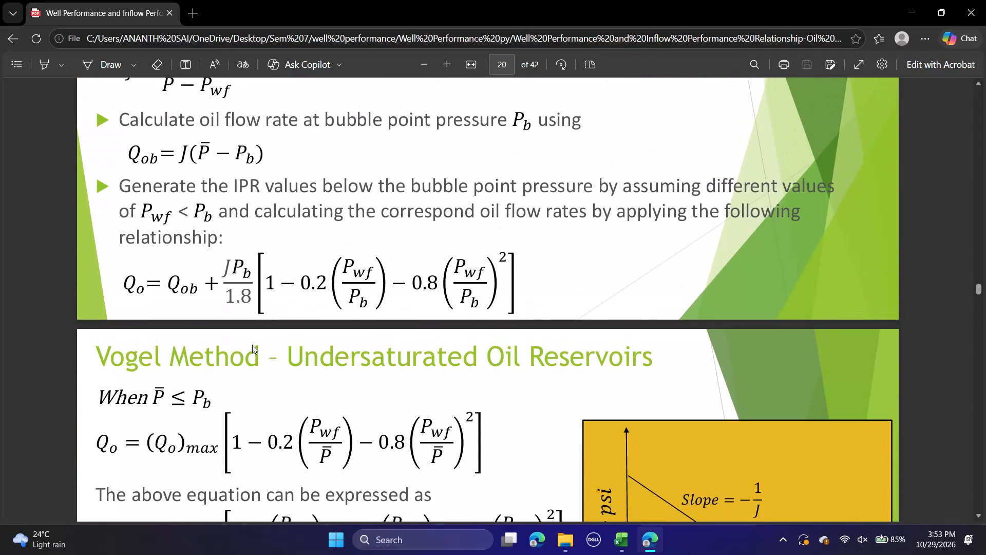
pyautogui.scroll(1, 252, 345)
pyautogui.scroll(-3, 252, 345)
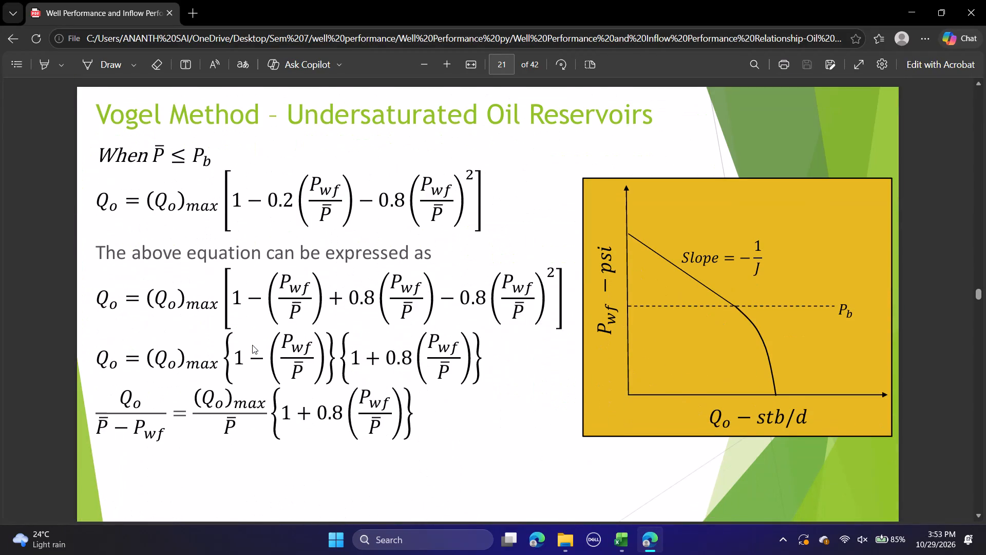
pyautogui.scroll(-1, 252, 345)
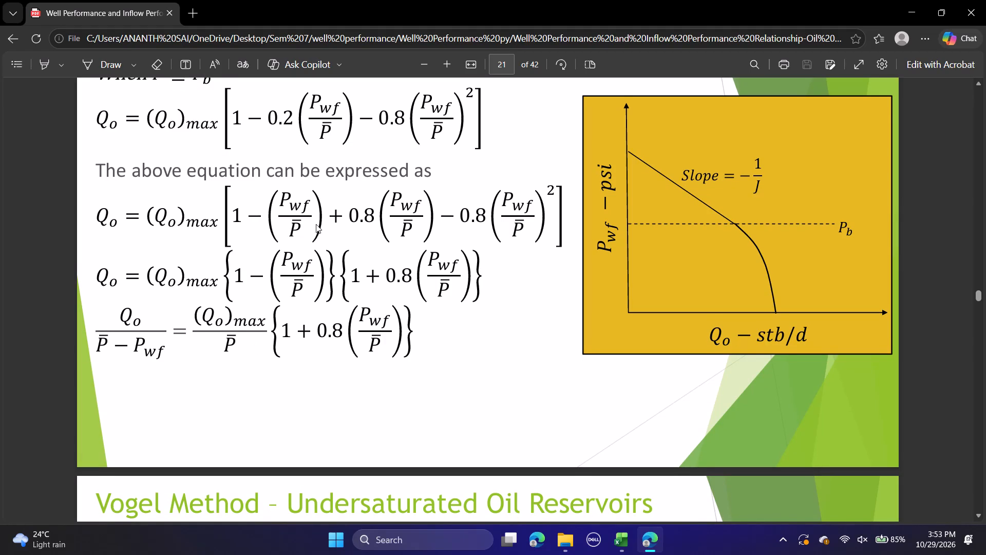
pyautogui.scroll(1, 299, 159)
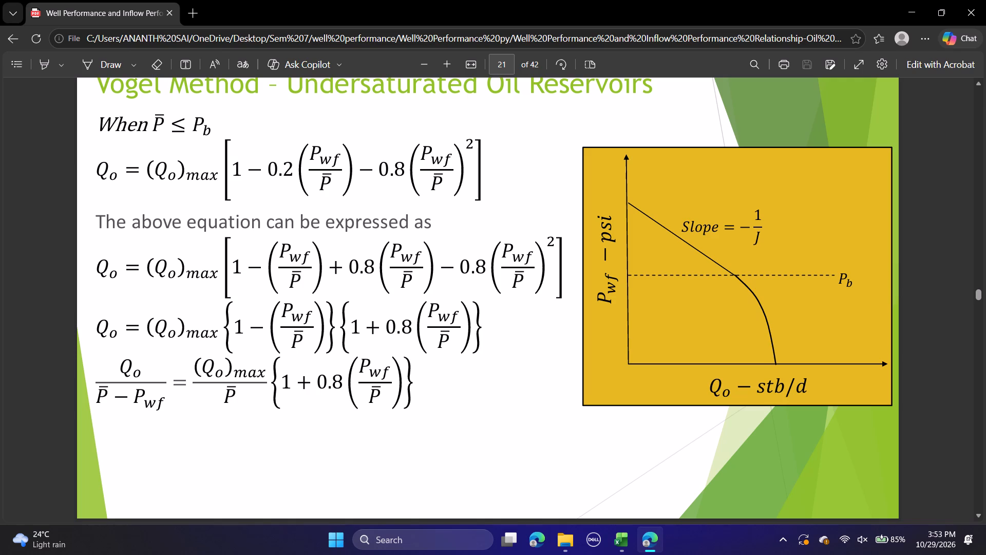
pyautogui.scroll(-1, 418, 286)
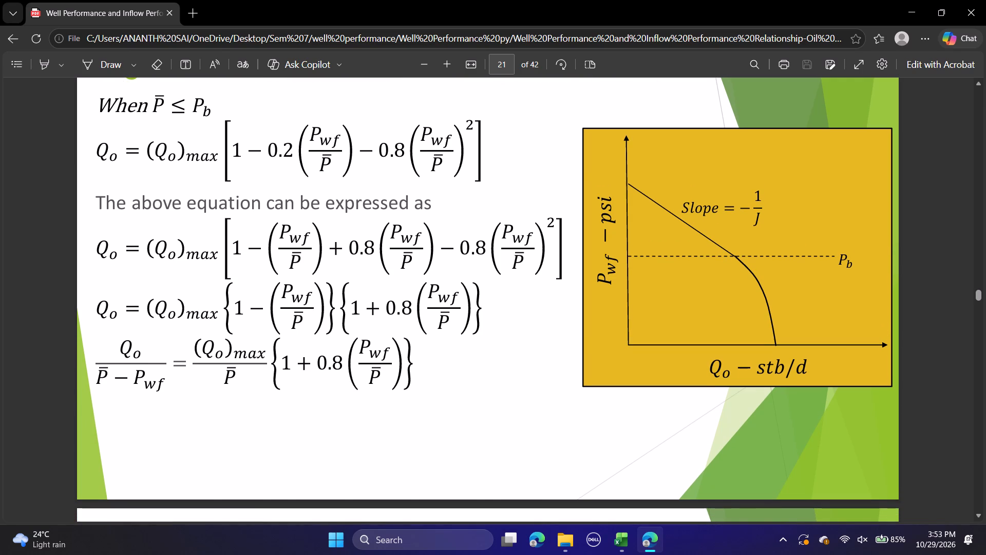
pyautogui.scroll(-1, 418, 286)
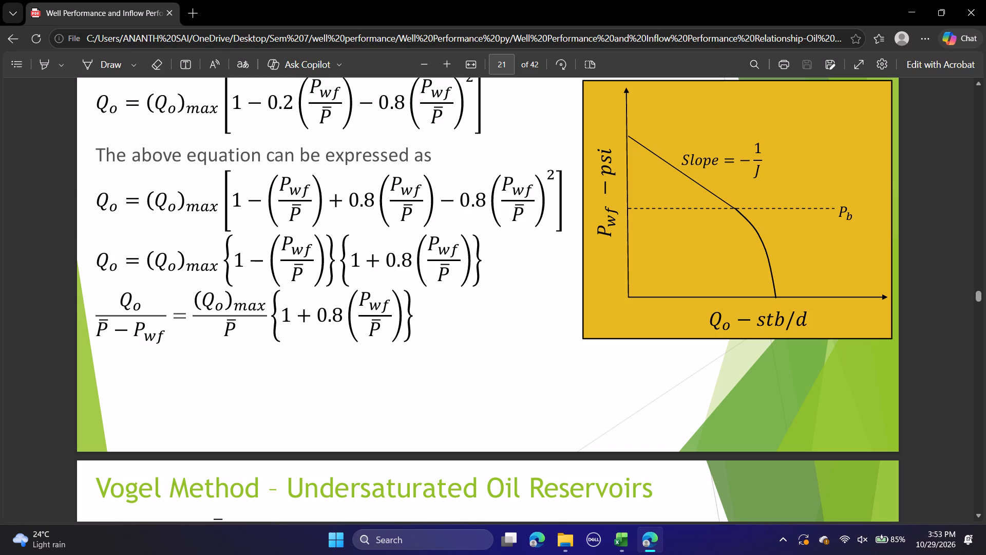
pyautogui.scroll(-3, 304, 274)
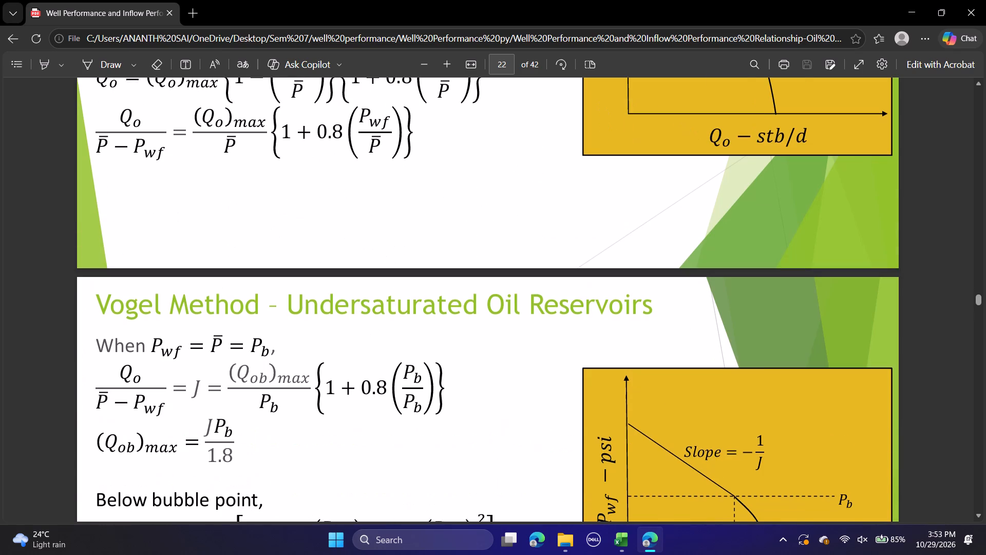
pyautogui.scroll(1, 304, 274)
pyautogui.scroll(-1, 304, 274)
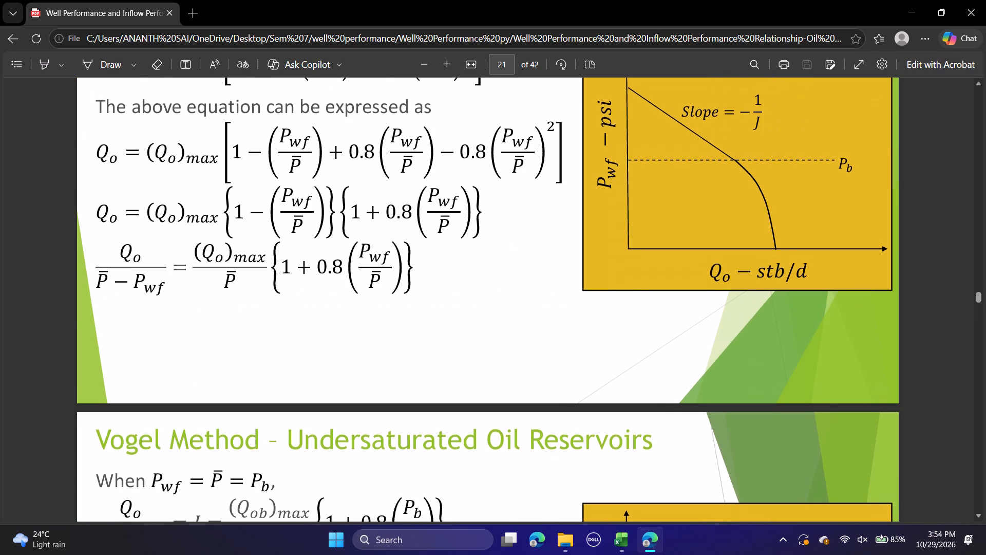
pyautogui.scroll(-3, 304, 274)
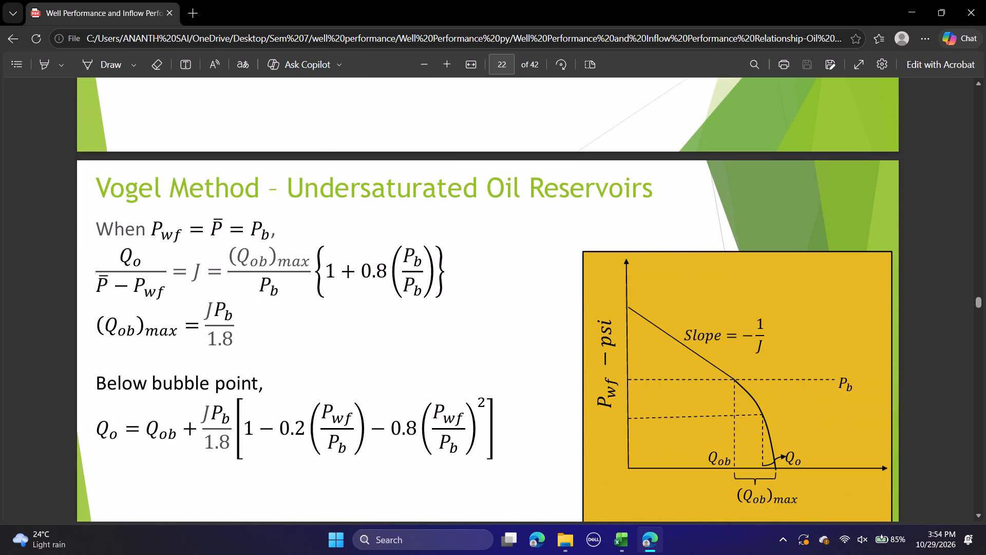
# Go past the future IPR prediction and example slides to page 30 and read the Fetkovich Method's undersaturated and saturated region relationships.
pyautogui.scroll(-6, 304, 274)
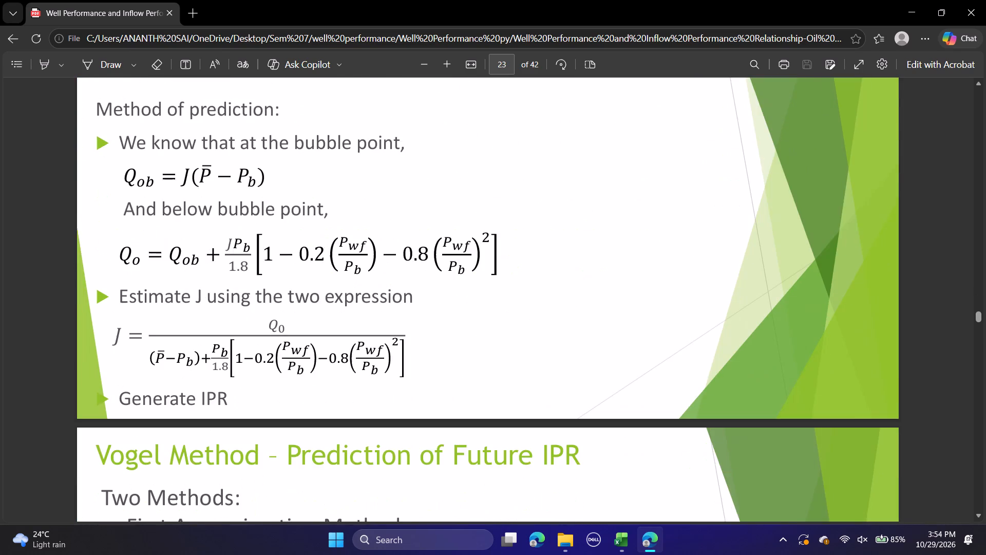
pyautogui.scroll(-6, 304, 274)
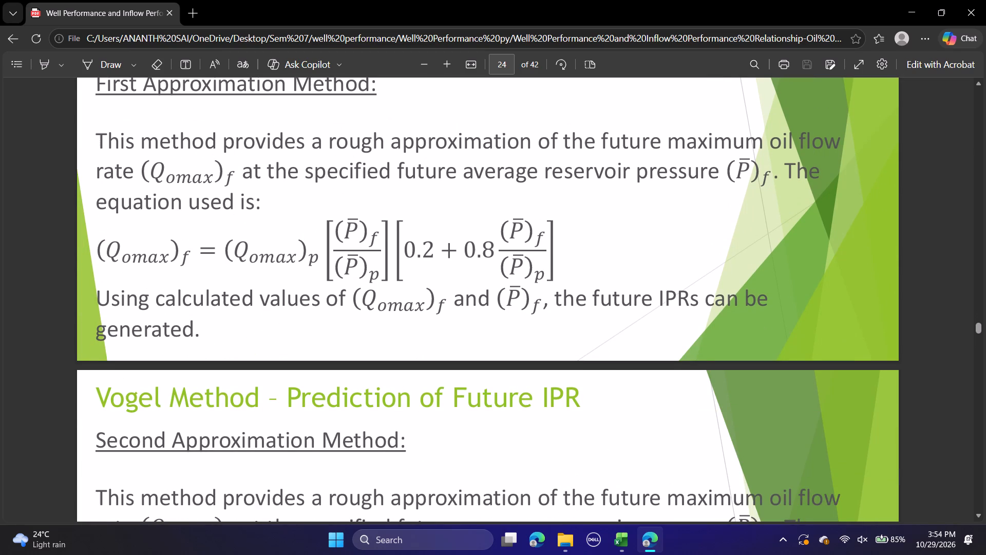
pyautogui.scroll(-8, 304, 274)
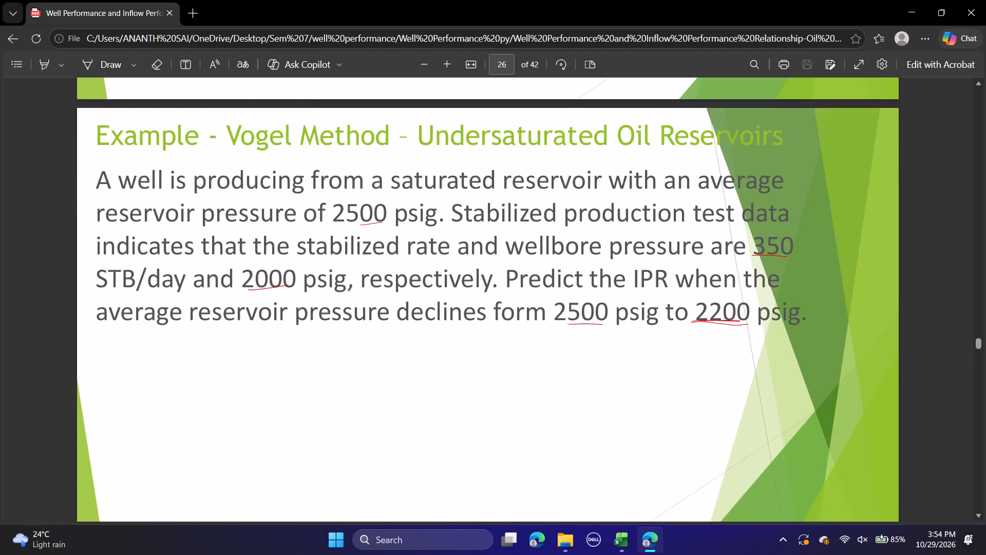
pyautogui.scroll(-9, 304, 274)
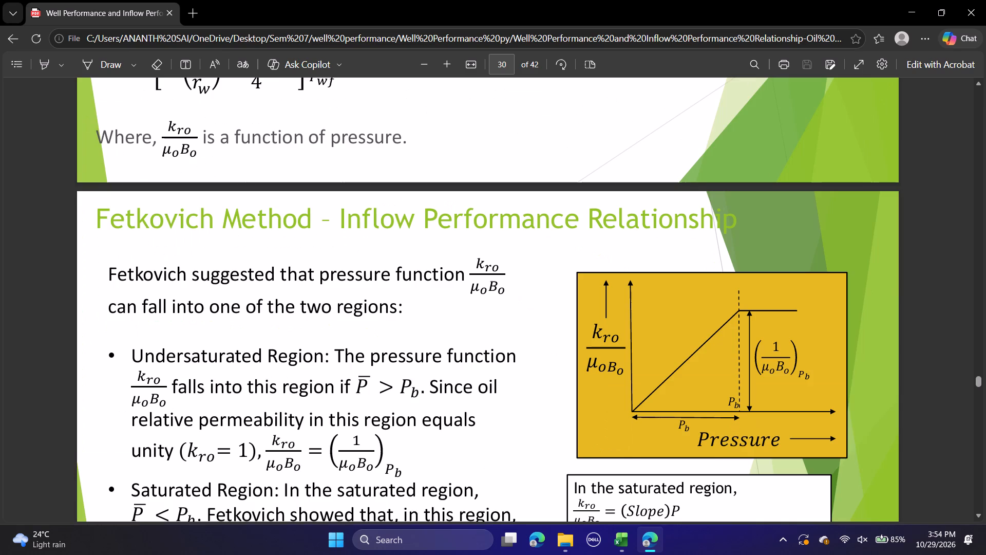
pyautogui.scroll(-2, 304, 274)
pyautogui.scroll(1, 304, 274)
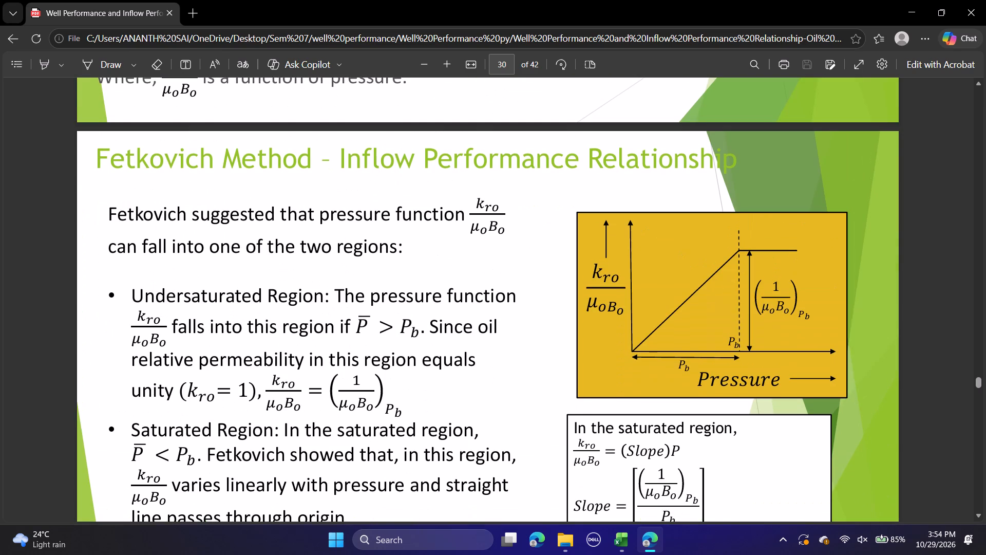
pyautogui.scroll(-1, 304, 274)
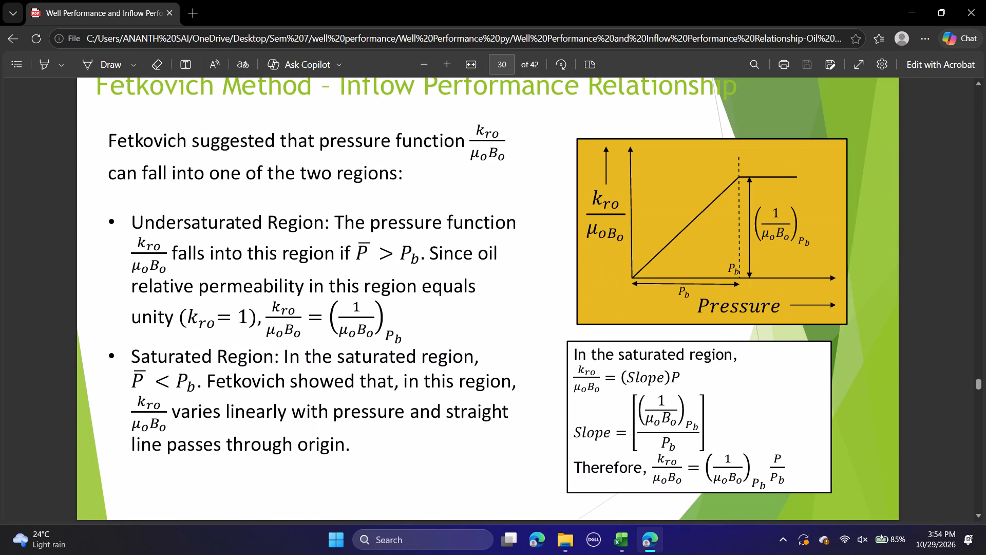
pyautogui.scroll(1, 304, 274)
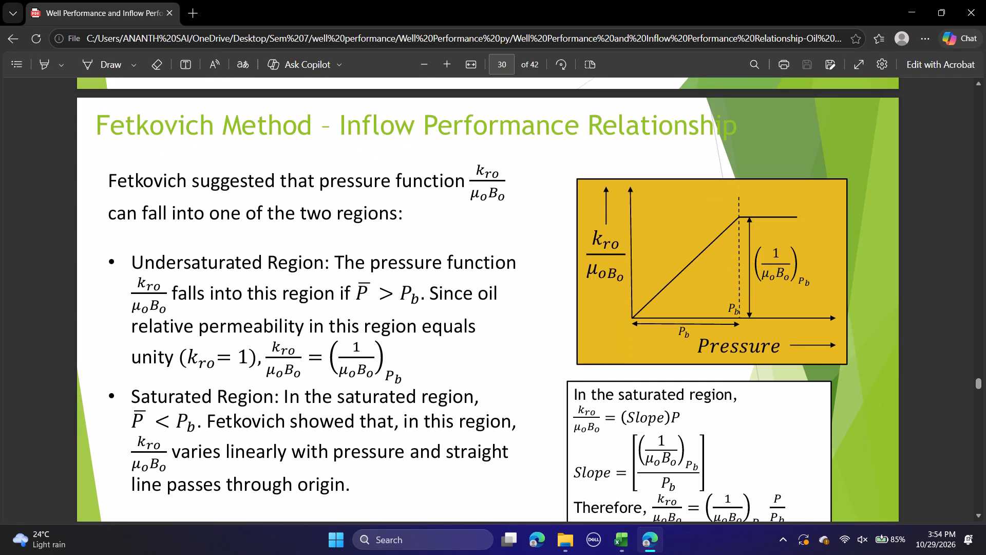
pyautogui.scroll(-1, 304, 274)
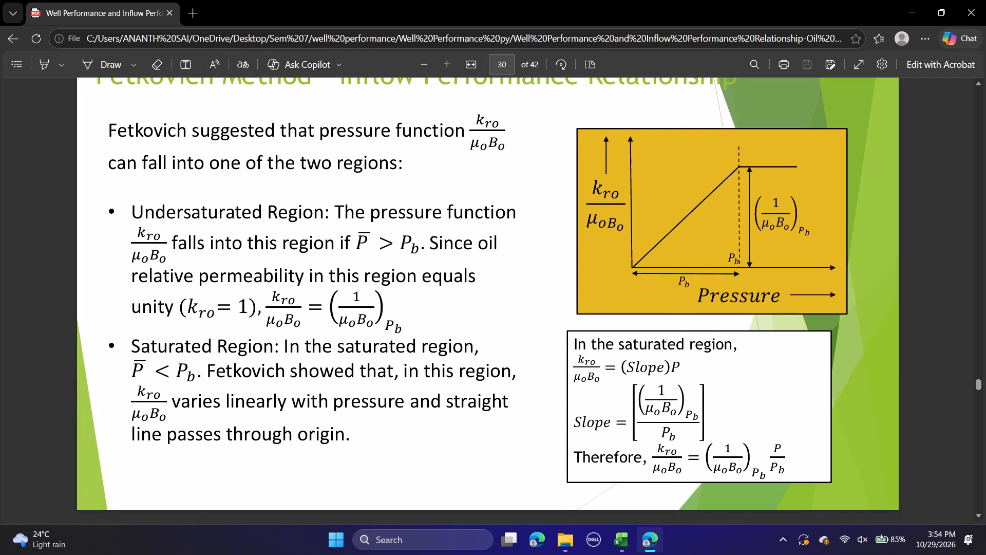
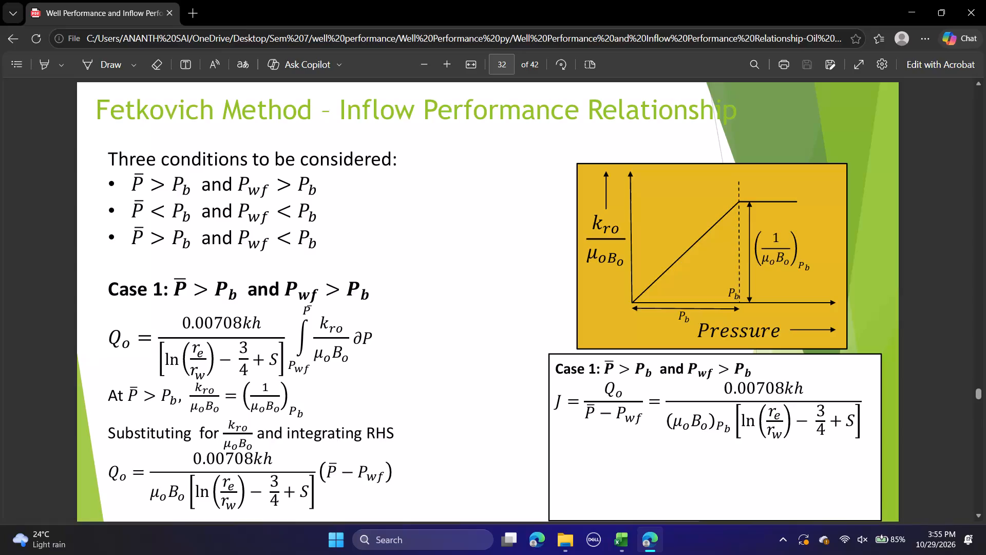
# Read the Fetkovich Method's Case 2 equations on pages 33 and 34, and return to page 30 to reread the pressure function regions.
pyautogui.press('Right')
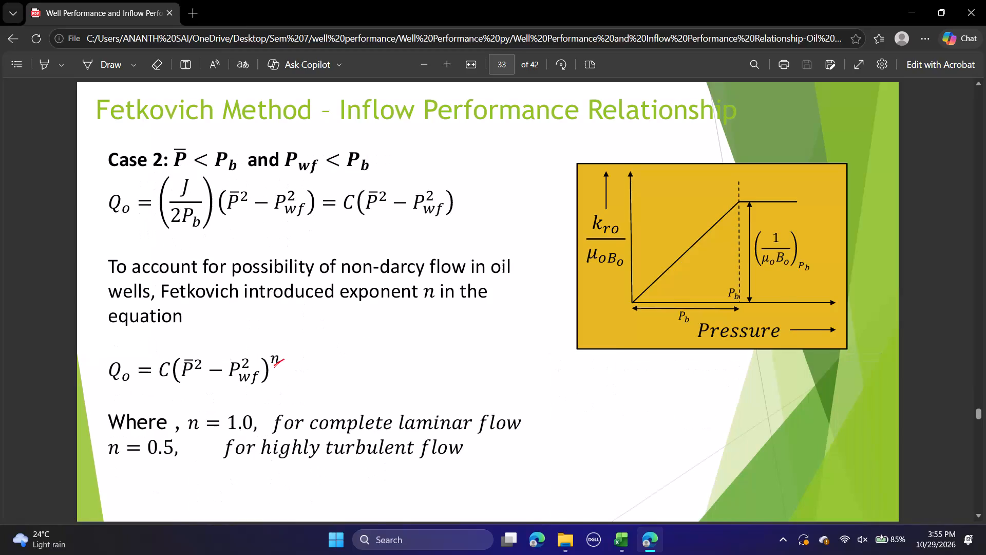
pyautogui.press('Right')
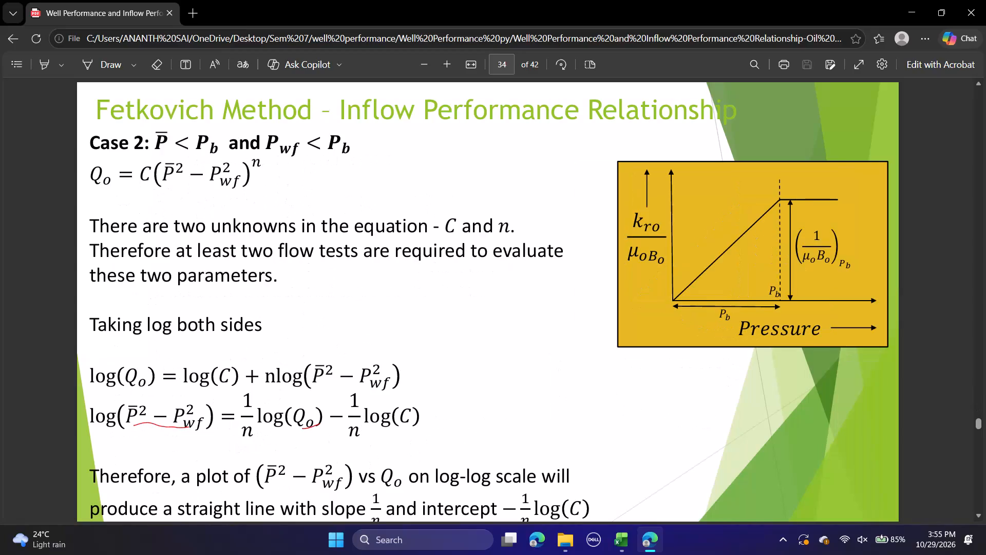
pyautogui.press('Left')
pyautogui.press('Left')
pyautogui.press('Left')
pyautogui.press('Left')
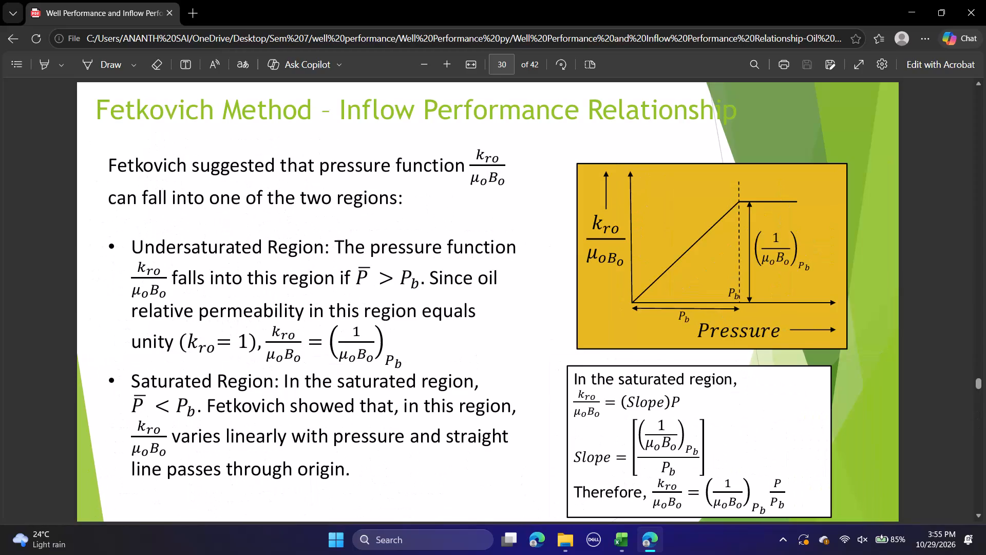
# Study the semi-steady state productivity index equations and integral form on page 29, comparing them with the pressure function regions on page 30.
pyautogui.press('Left')
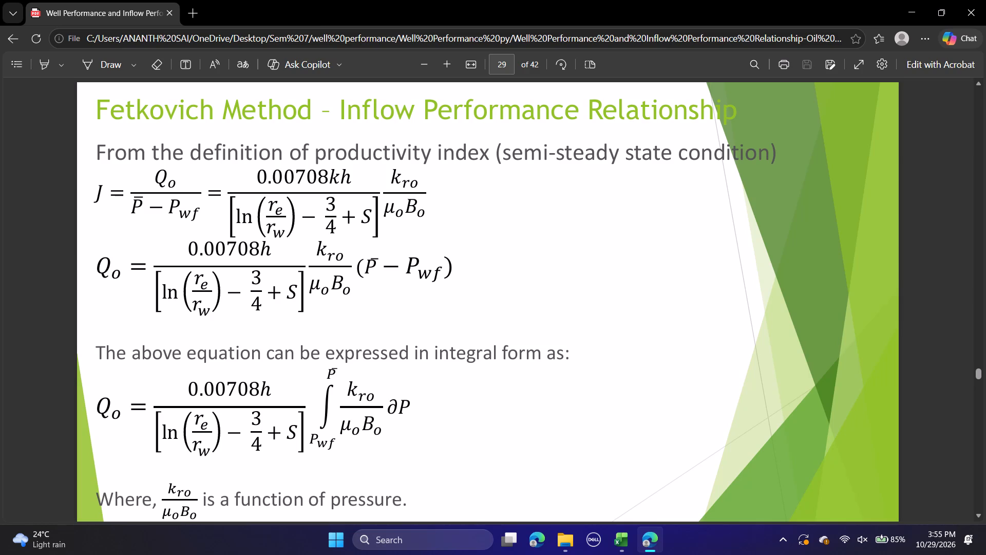
pyautogui.scroll(-1, 304, 274)
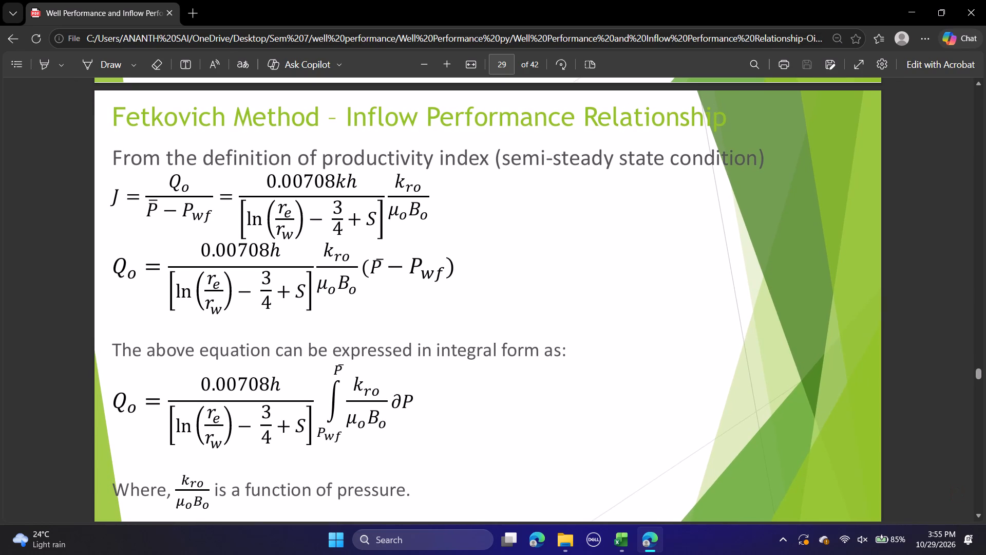
pyautogui.scroll(-1, 304, 274)
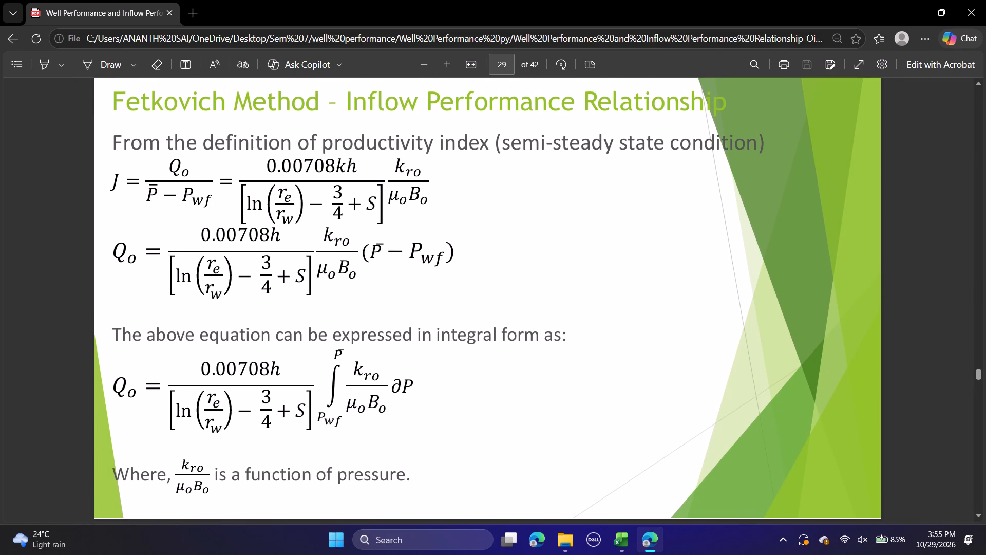
pyautogui.press('Right')
pyautogui.press('Left')
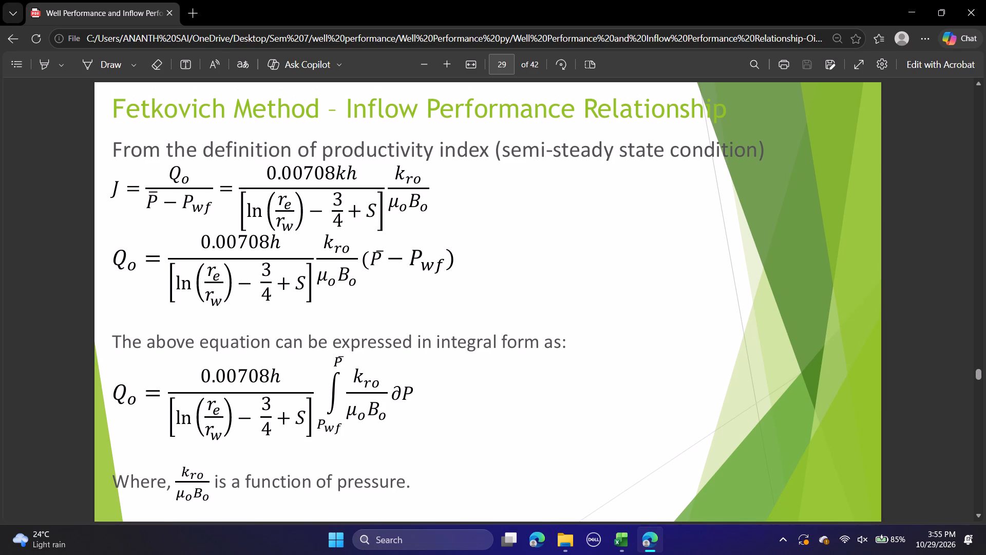
pyautogui.press('Right')
pyautogui.press('Left')
pyautogui.press('Right')
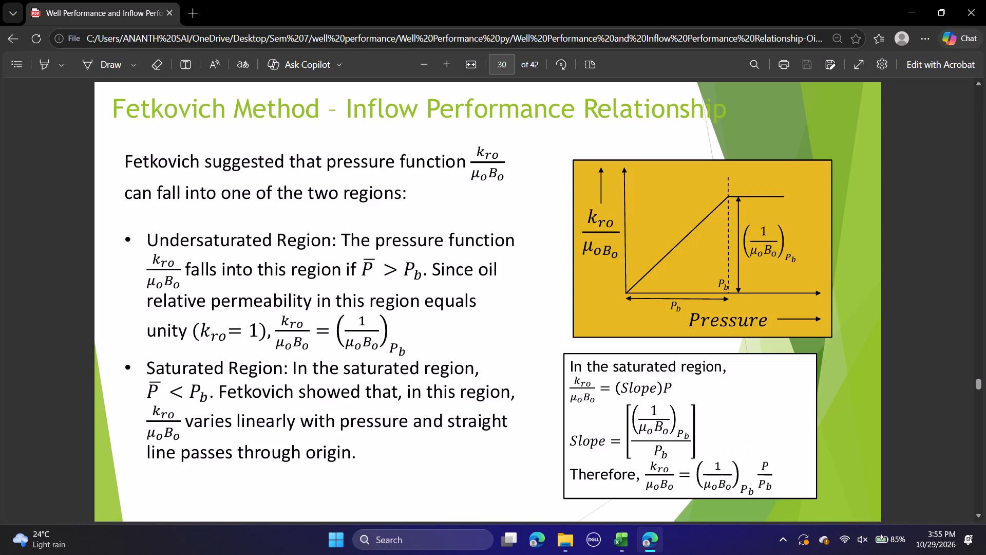
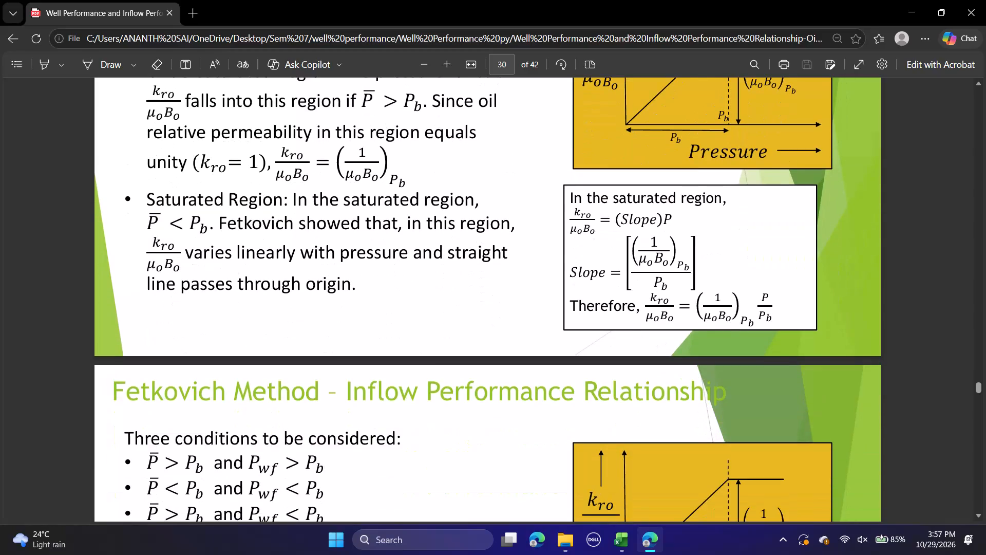
# View the three Fetkovich conditions on page 31, and switch to the IPR_Example_Question workbook in Excel to view the IPR sheet's pressure data.
pyautogui.scroll(-3, 304, 274)
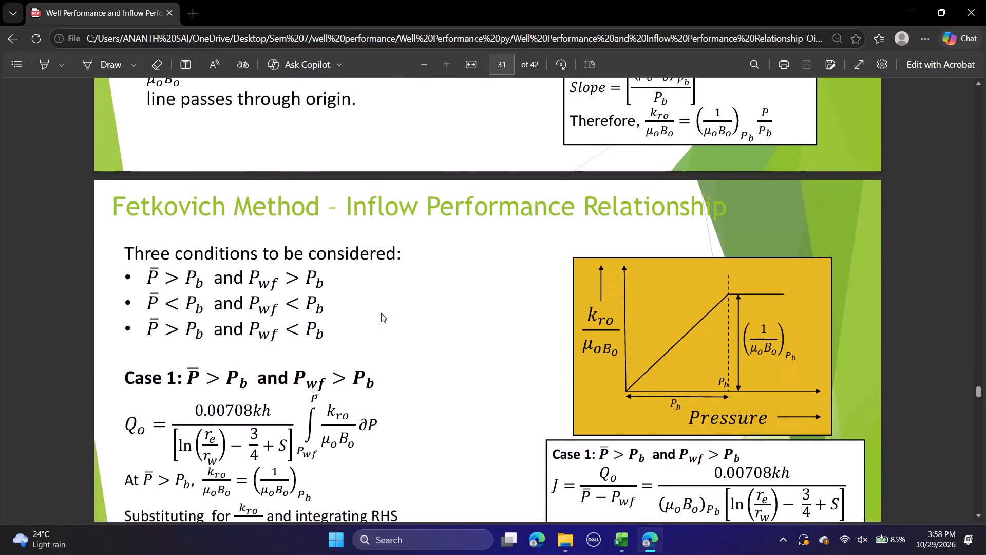
pyautogui.click(621, 546)
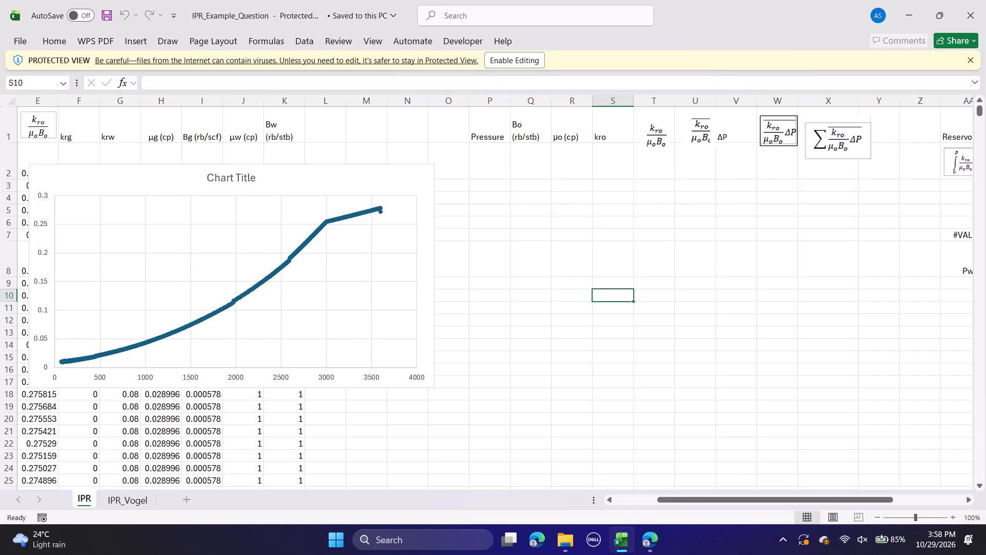
pyautogui.hscroll(4, 395, 373)
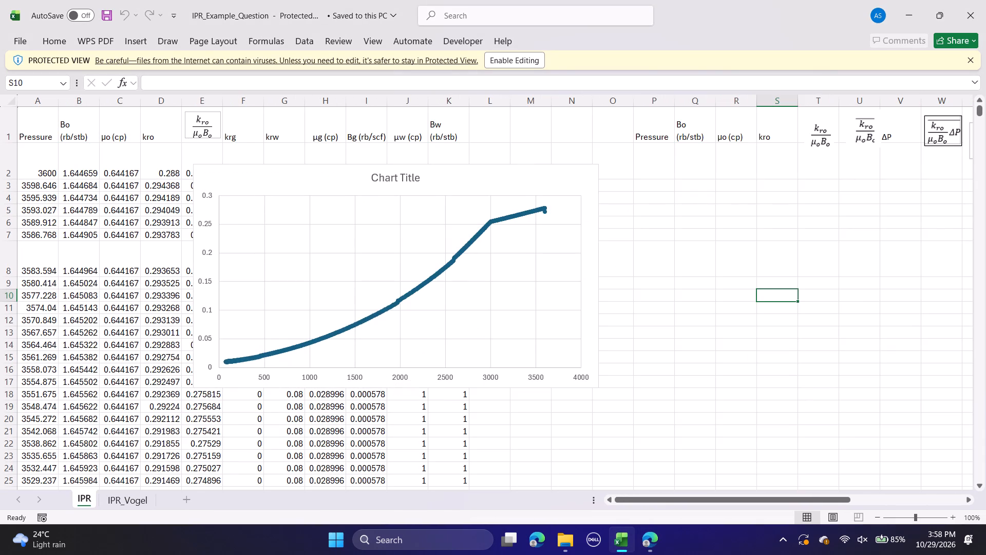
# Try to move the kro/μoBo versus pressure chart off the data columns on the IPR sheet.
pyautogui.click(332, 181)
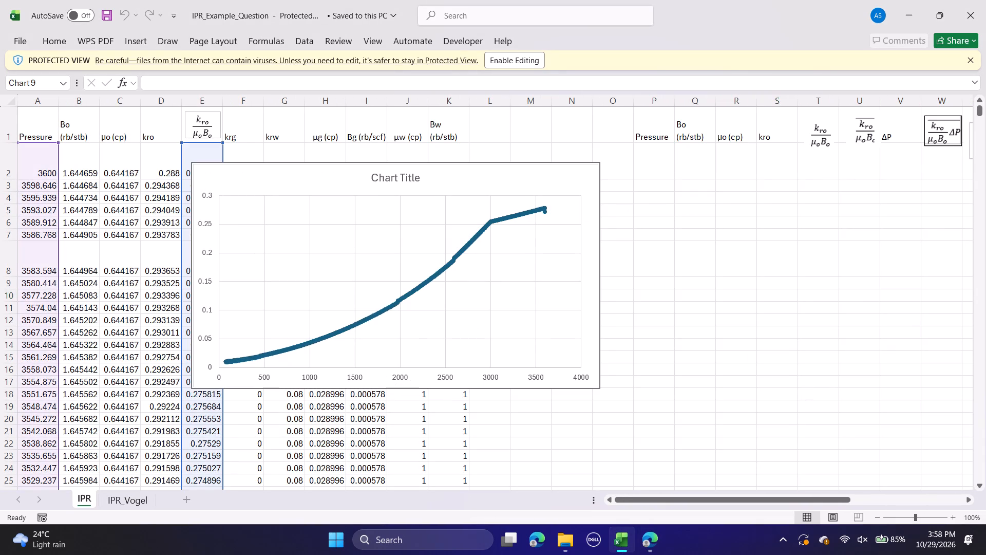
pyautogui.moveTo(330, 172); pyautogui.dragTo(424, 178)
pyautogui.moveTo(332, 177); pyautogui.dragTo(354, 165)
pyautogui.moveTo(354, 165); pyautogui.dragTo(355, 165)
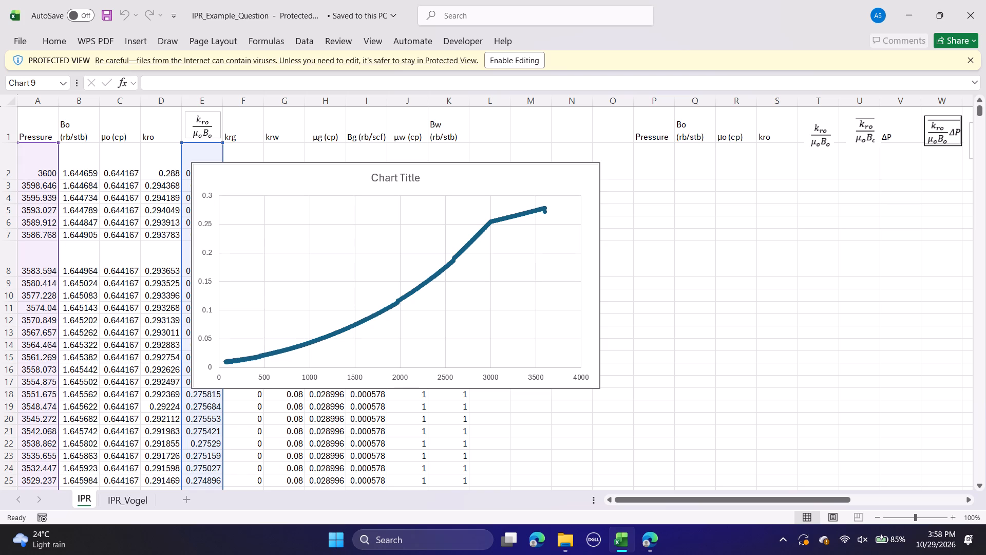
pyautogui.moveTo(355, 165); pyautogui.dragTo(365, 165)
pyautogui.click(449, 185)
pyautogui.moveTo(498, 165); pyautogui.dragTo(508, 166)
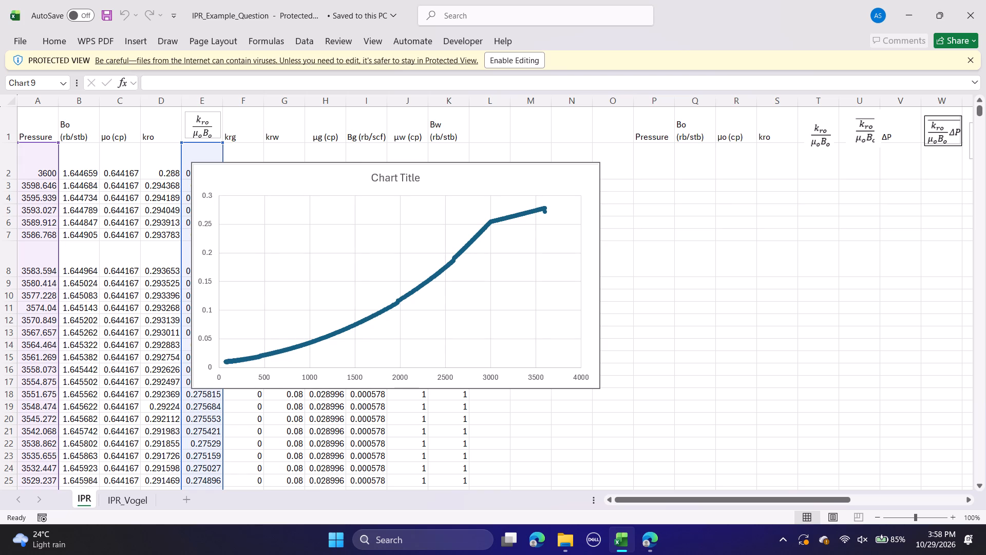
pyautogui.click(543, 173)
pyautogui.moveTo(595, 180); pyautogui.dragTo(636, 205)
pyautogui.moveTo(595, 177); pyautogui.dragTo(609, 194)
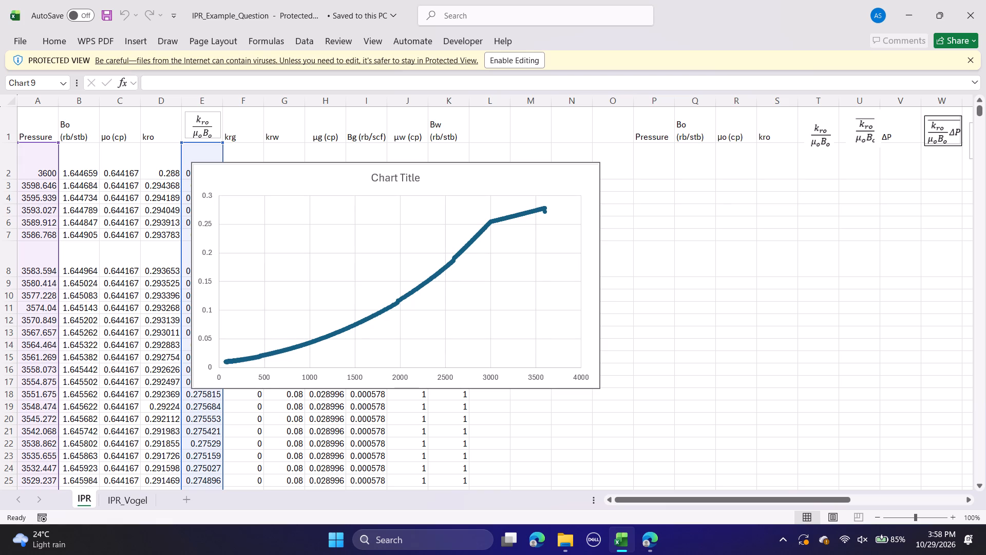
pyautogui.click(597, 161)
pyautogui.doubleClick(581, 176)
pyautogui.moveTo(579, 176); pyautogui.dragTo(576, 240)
# Enable editing of the workbook and move the kro/μoBo versus pressure chart clear of the data, over columns M to V.
pyautogui.click(498, 67)
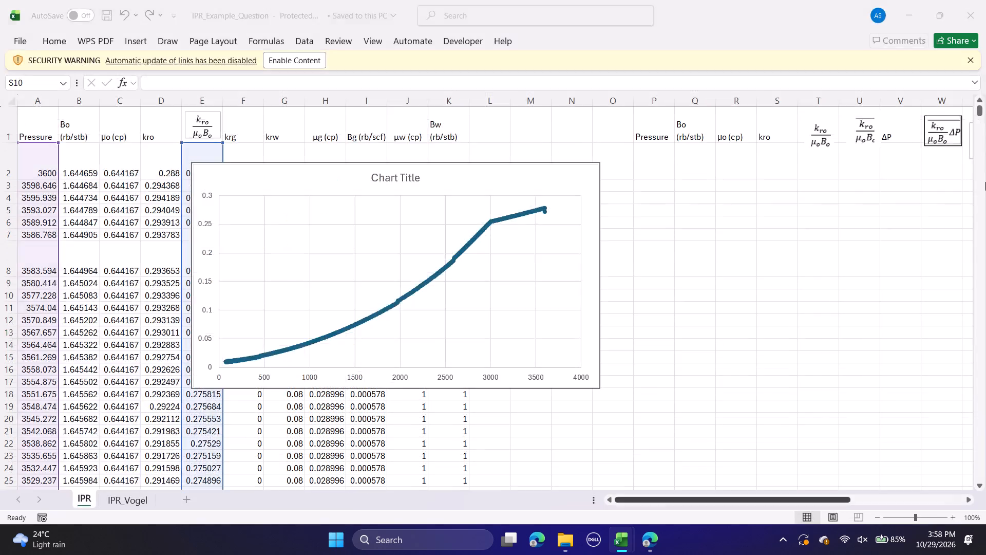
pyautogui.click(501, 246)
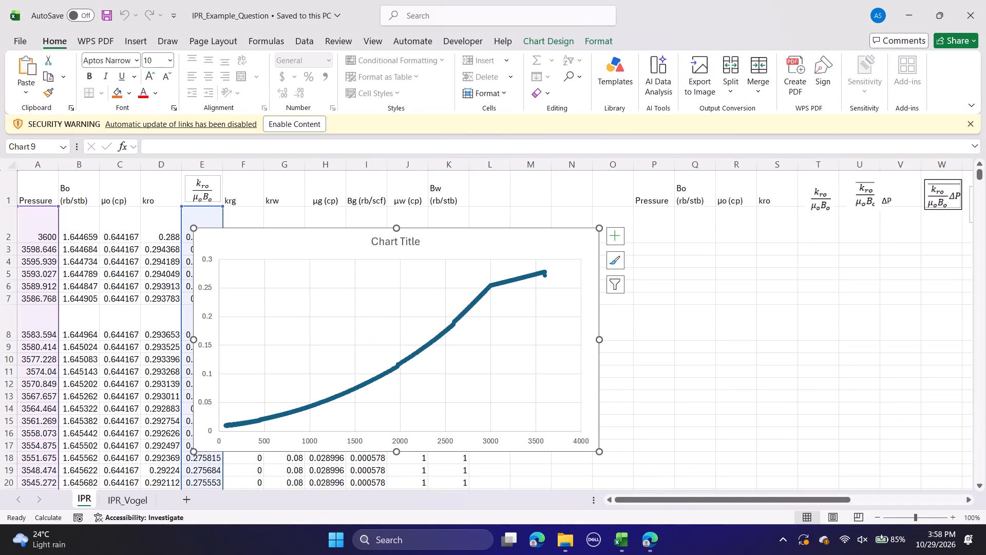
pyautogui.moveTo(501, 246); pyautogui.dragTo(827, 260)
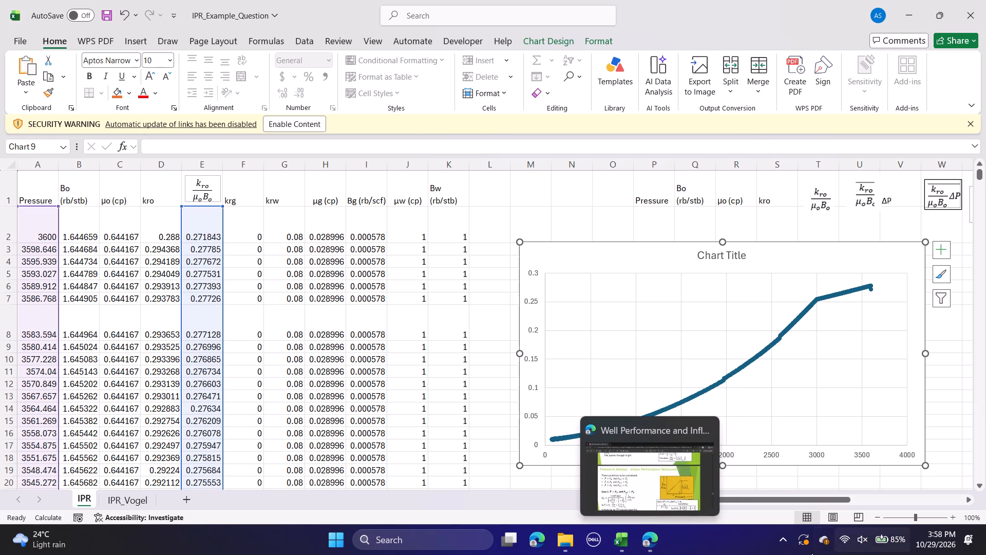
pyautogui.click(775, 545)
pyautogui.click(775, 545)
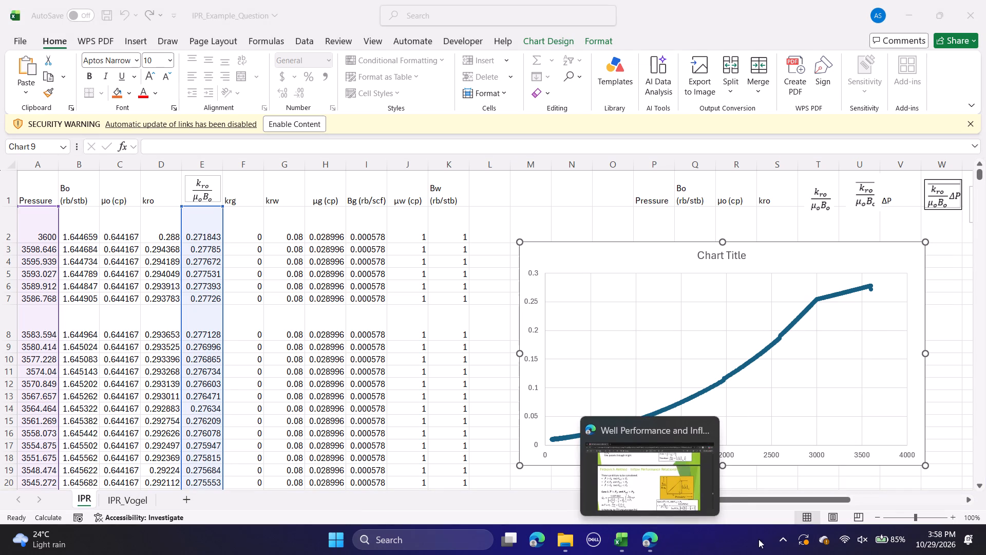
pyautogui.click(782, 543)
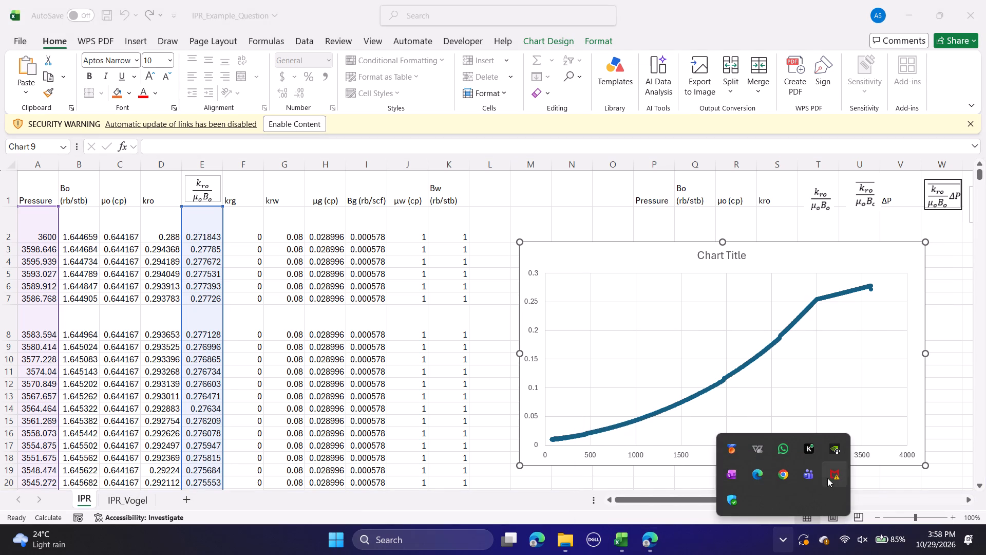
# Compare the idealised kro/μoBo versus pressure graph on page 31 of the slides in Edge with the IPR sheet's chart and data in Excel.
pyautogui.click(653, 531)
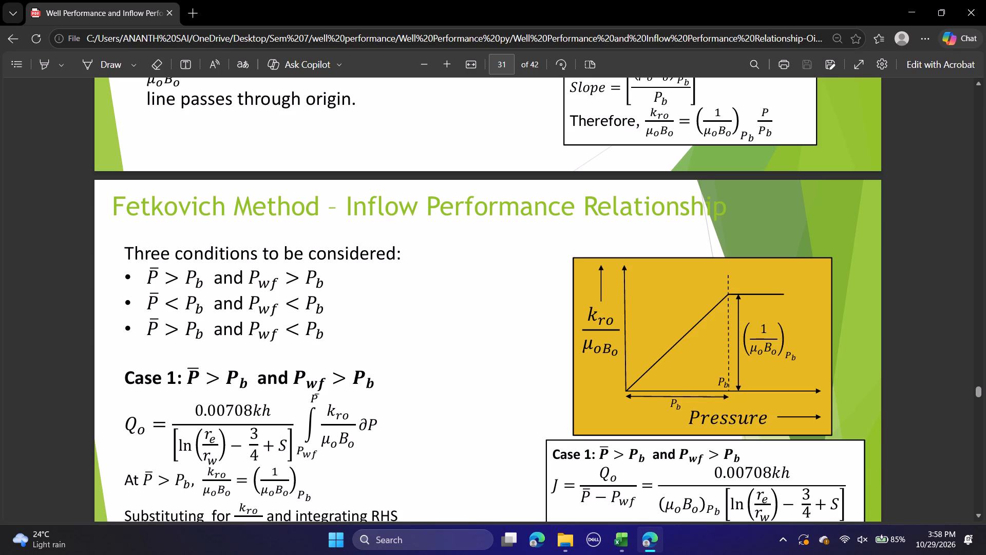
pyautogui.click(614, 548)
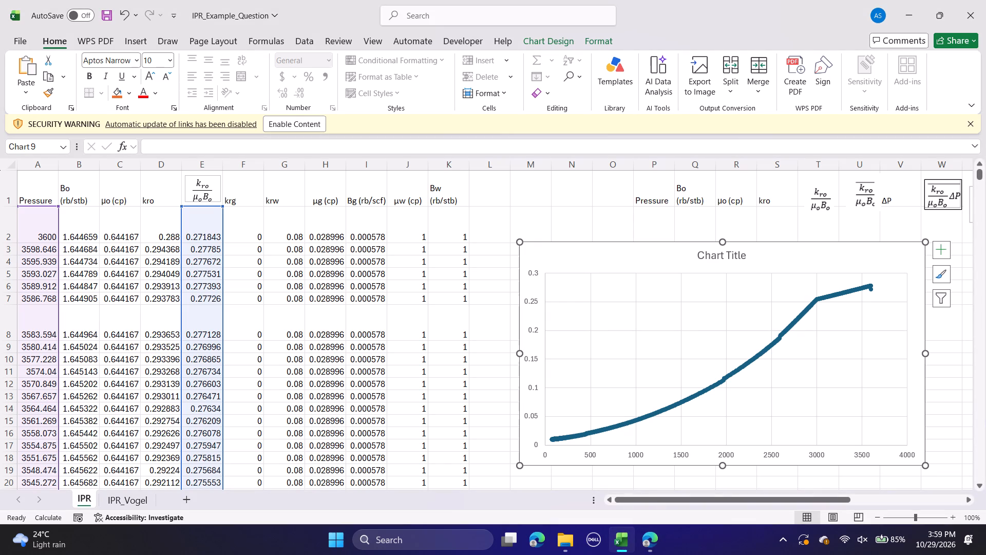
pyautogui.scroll(-2, 323, 257)
pyautogui.scroll(2, 323, 257)
pyautogui.scroll(-1, 401, 289)
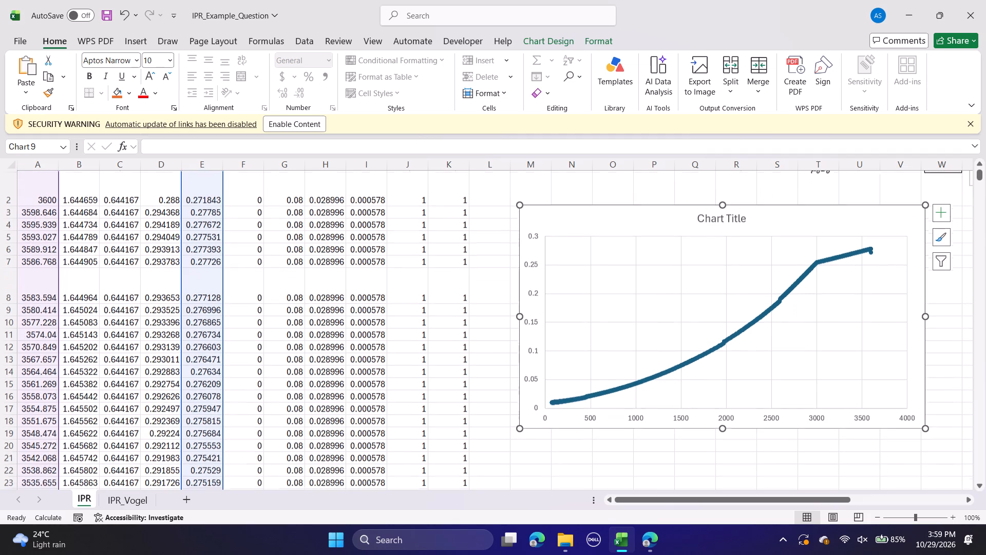
pyautogui.scroll(2, 401, 289)
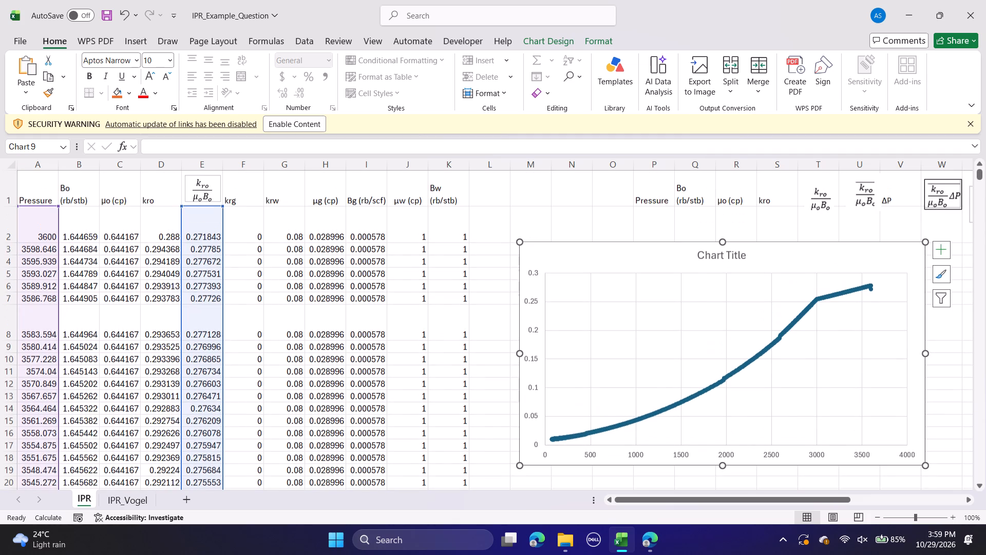
pyautogui.click(653, 542)
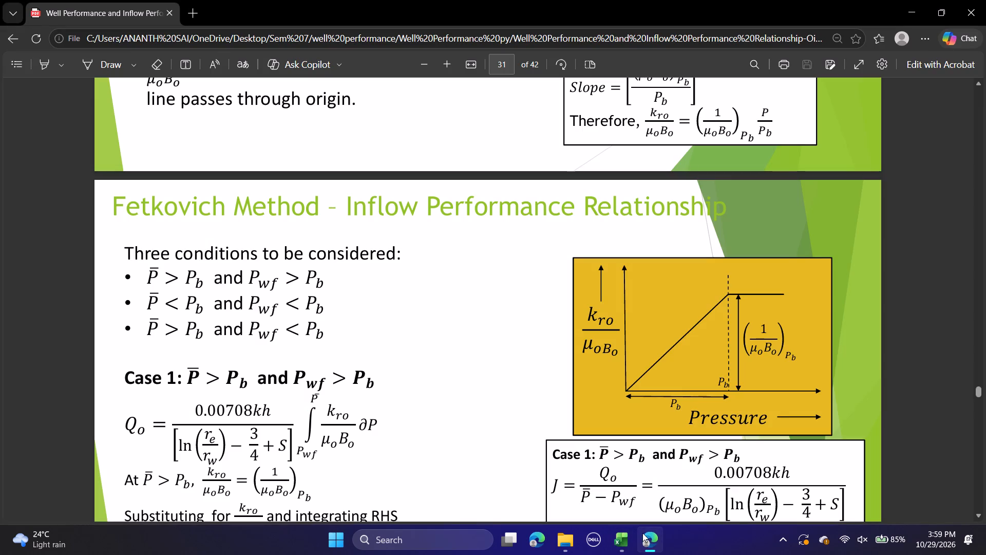
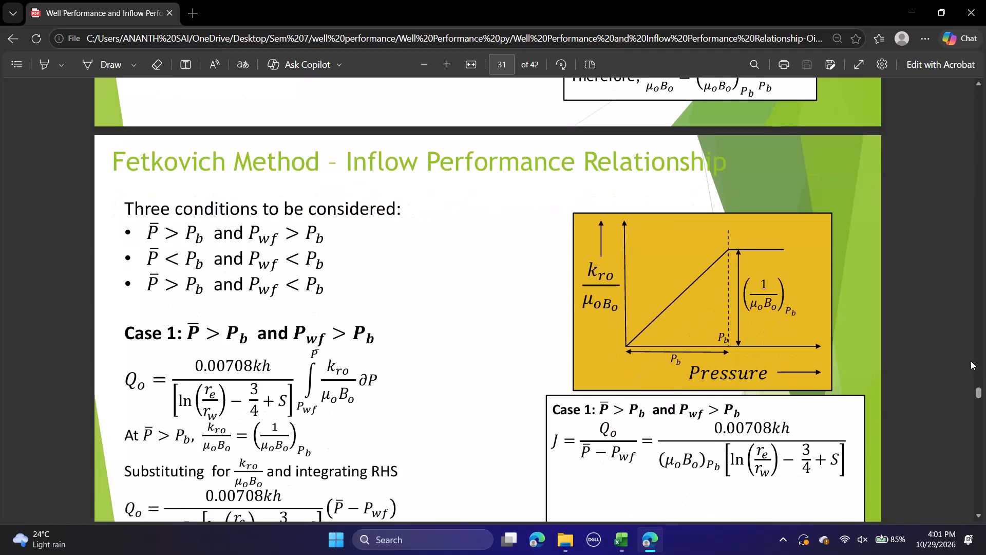
# Read the Case 1 and Case 2 flow-rate derivations of the Fetkovich method on pages 31 and 32, including the performance coefficient C.
pyautogui.scroll(-1, 443, 361)
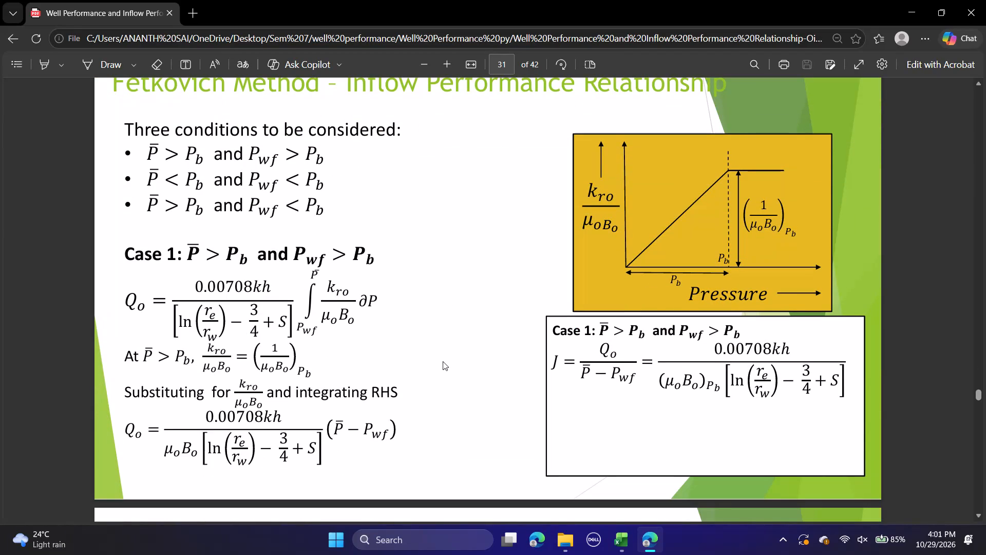
pyautogui.scroll(-2, 443, 361)
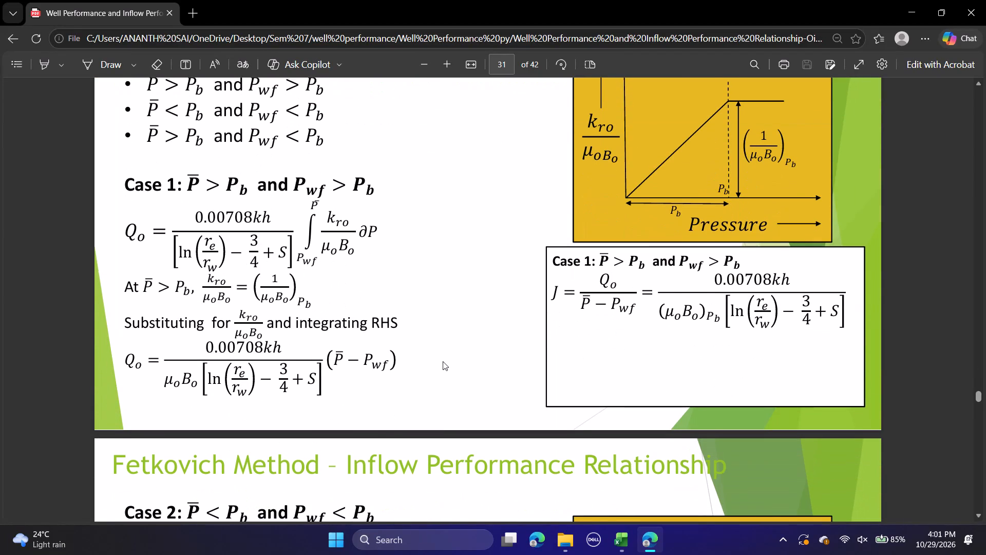
pyautogui.scroll(-2, 443, 361)
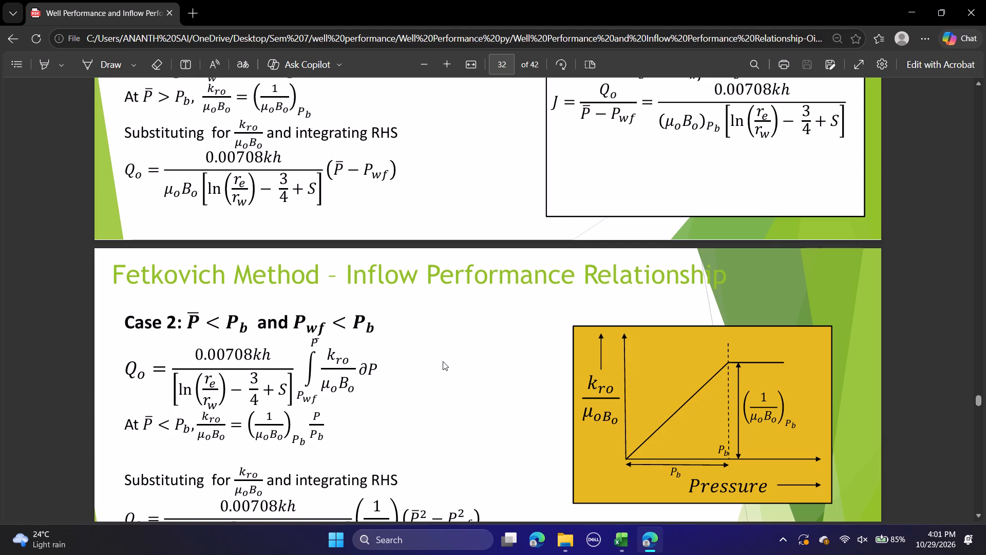
pyautogui.scroll(-2, 451, 355)
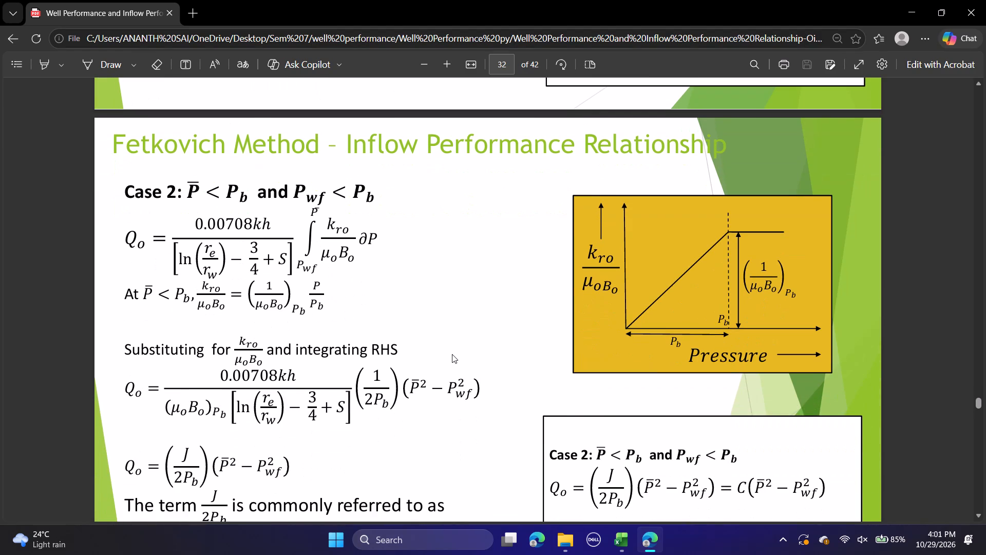
pyautogui.scroll(1, 452, 354)
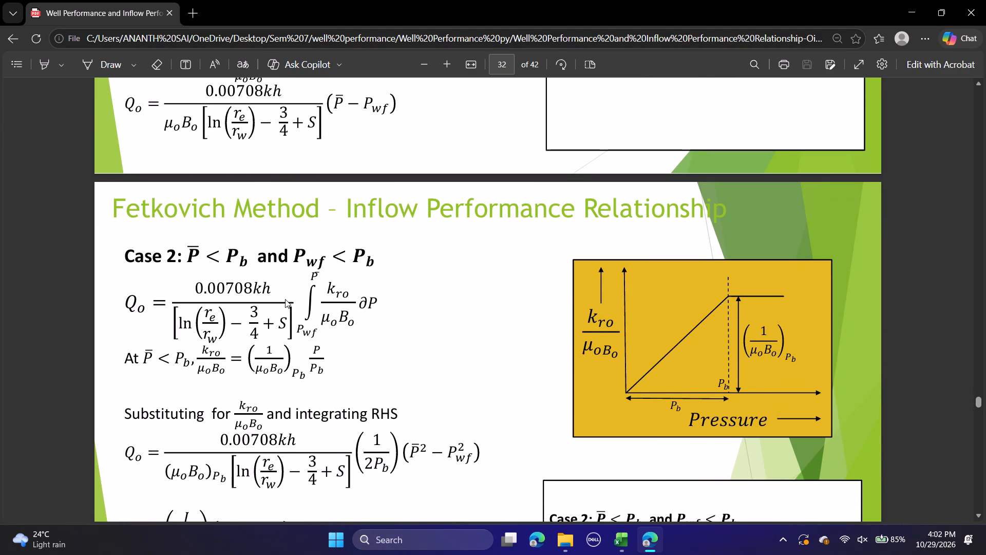
pyautogui.scroll(-1, 285, 299)
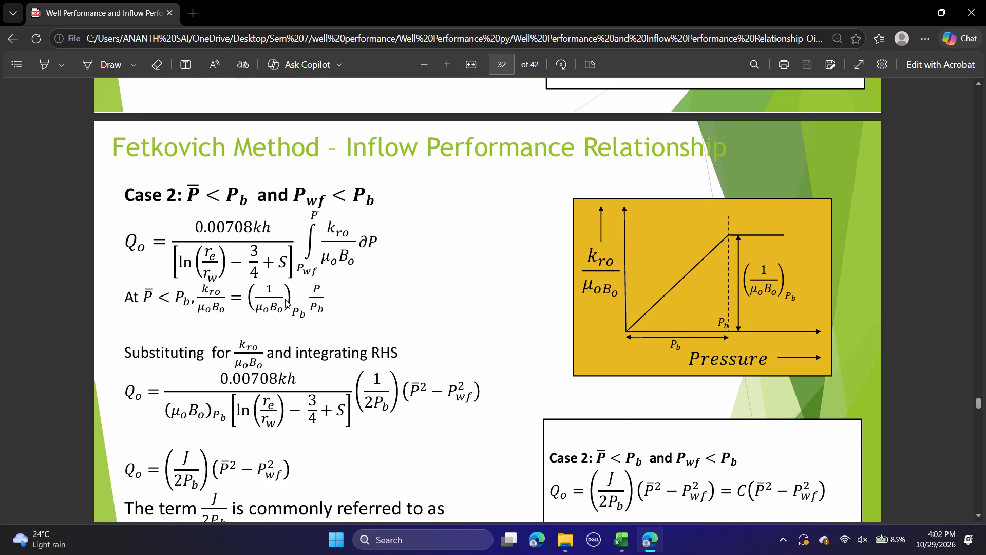
pyautogui.scroll(-4, 285, 299)
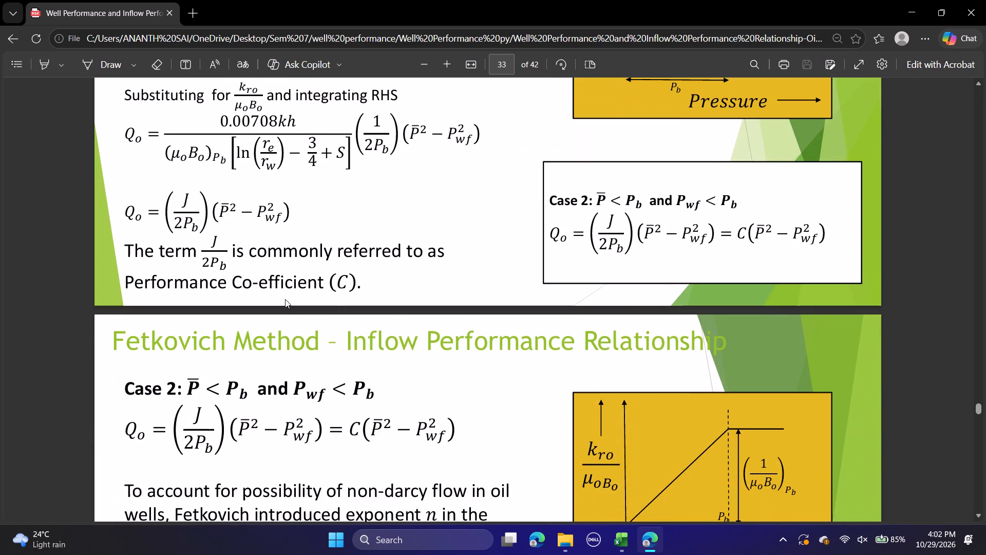
pyautogui.scroll(3, 285, 299)
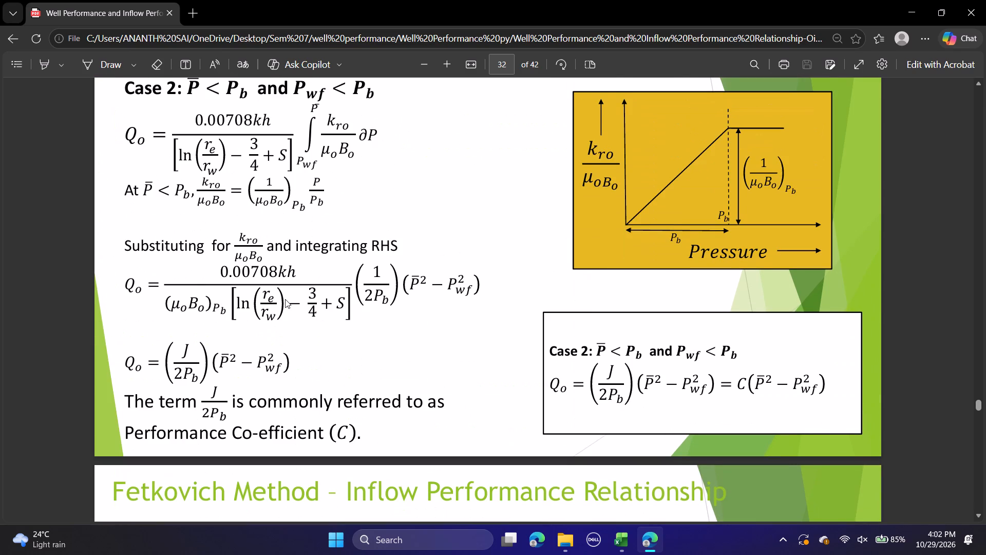
pyautogui.scroll(2, 285, 299)
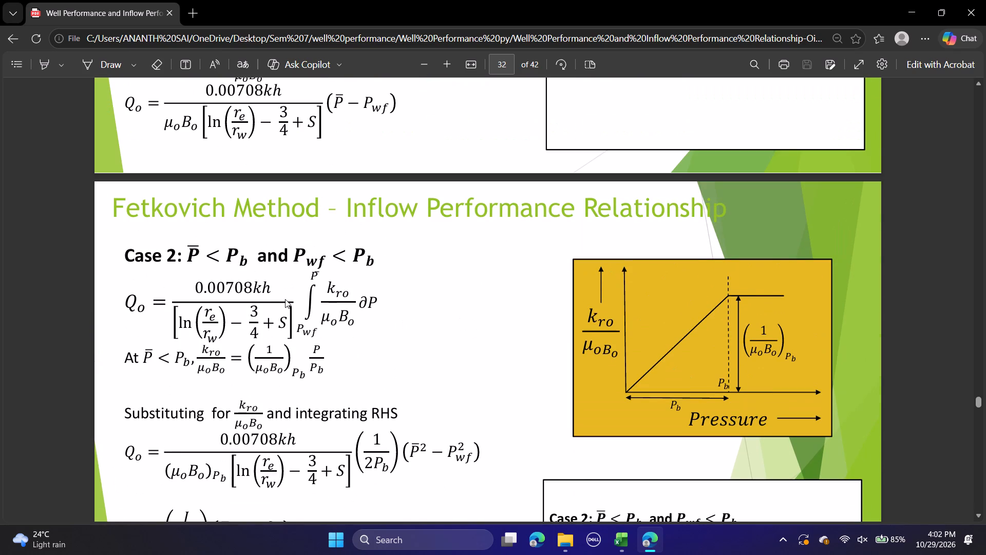
pyautogui.scroll(-2, 285, 299)
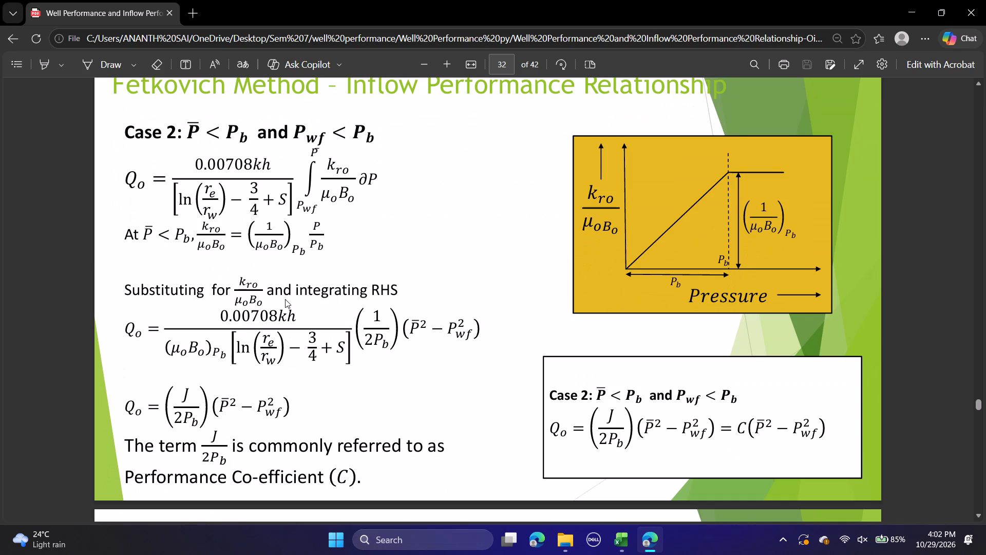
pyautogui.scroll(-3, 285, 299)
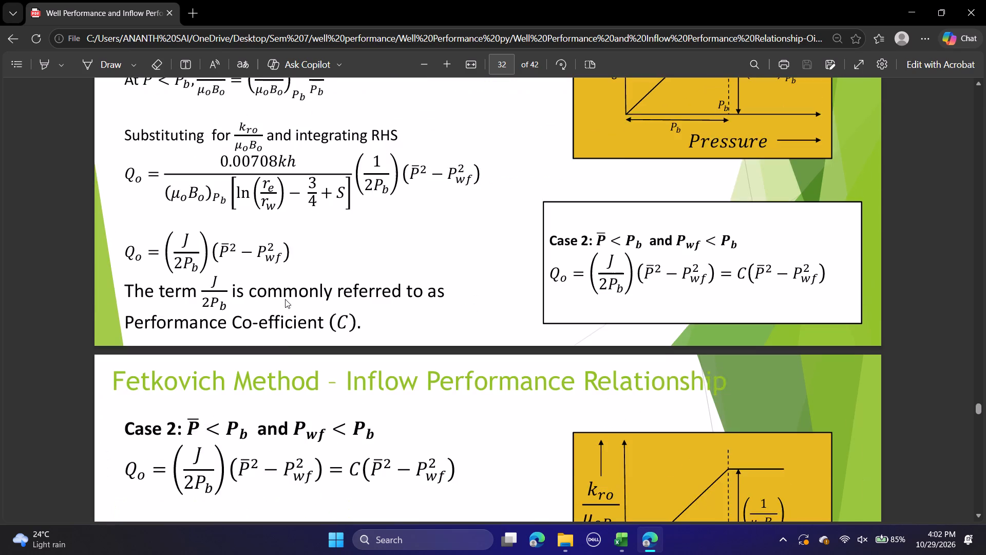
pyautogui.scroll(9, 285, 299)
pyautogui.scroll(-3, 285, 299)
pyautogui.scroll(1, 285, 299)
pyautogui.scroll(-5, 285, 299)
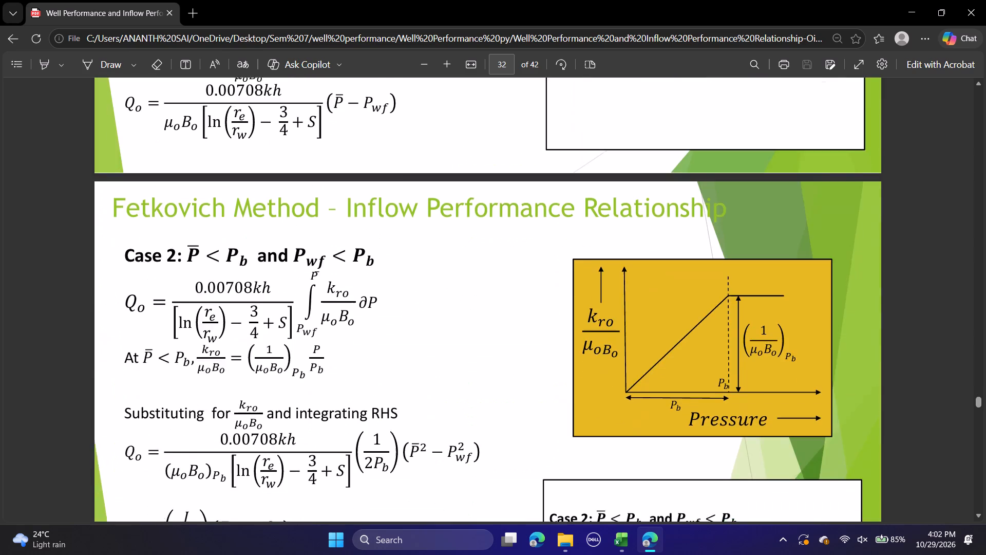
# Study Fetkovich's exponent n for non-Darcy flow on page 33 and the log-log evaluation of C and n on page 34.
pyautogui.scroll(-6, 285, 299)
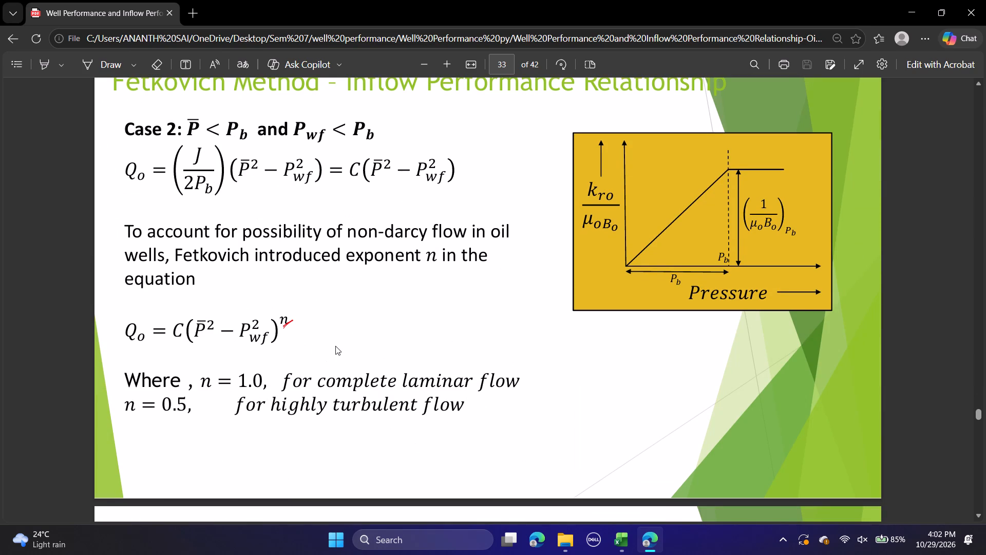
pyautogui.scroll(-3, 317, 361)
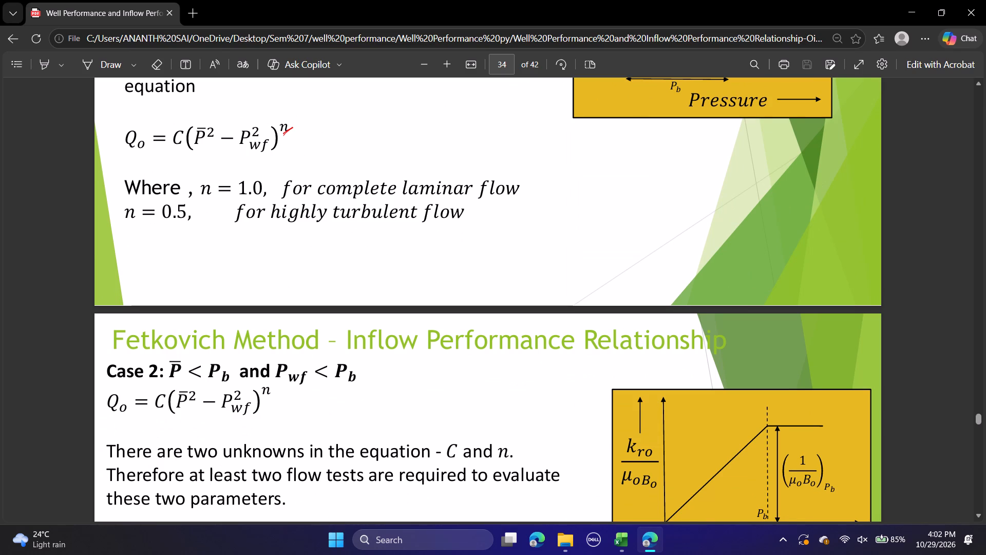
pyautogui.scroll(-1, 304, 380)
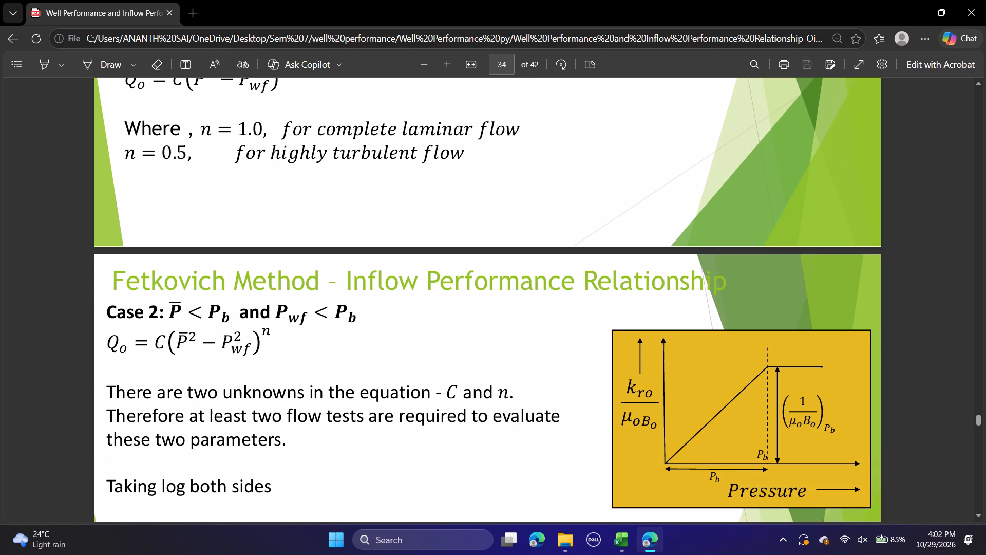
pyautogui.scroll(3, 304, 380)
pyautogui.scroll(-3, 304, 380)
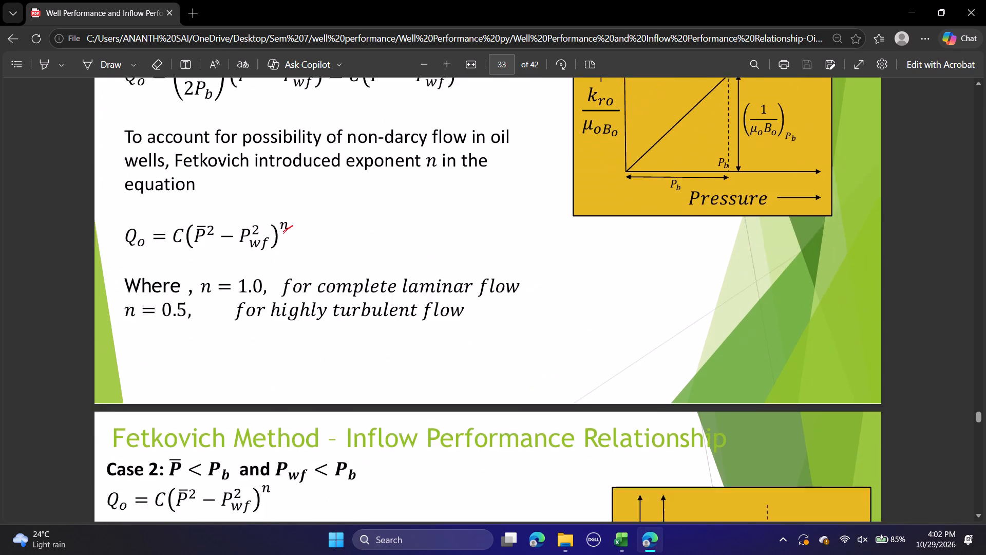
pyautogui.scroll(-5, 304, 380)
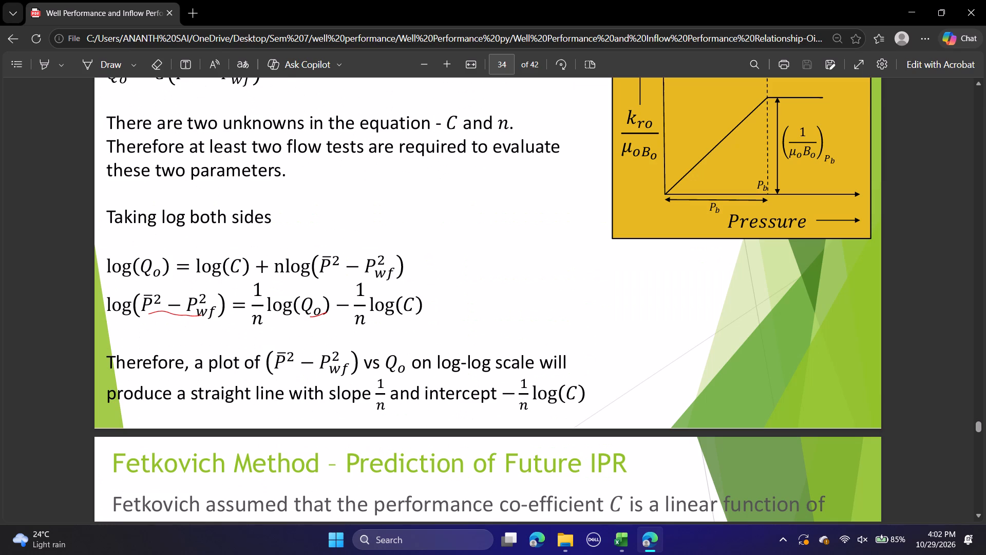
pyautogui.scroll(2, 304, 380)
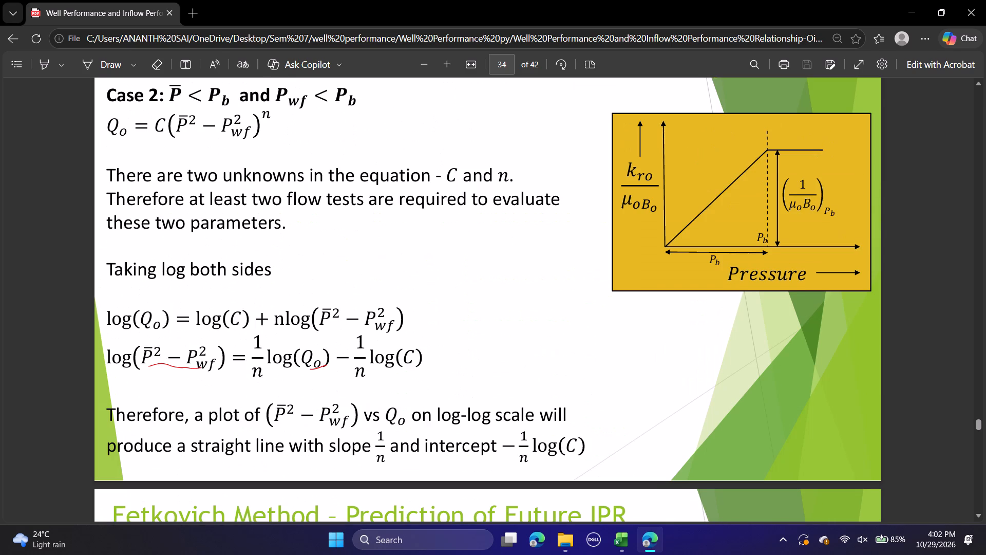
pyautogui.scroll(-1, 304, 380)
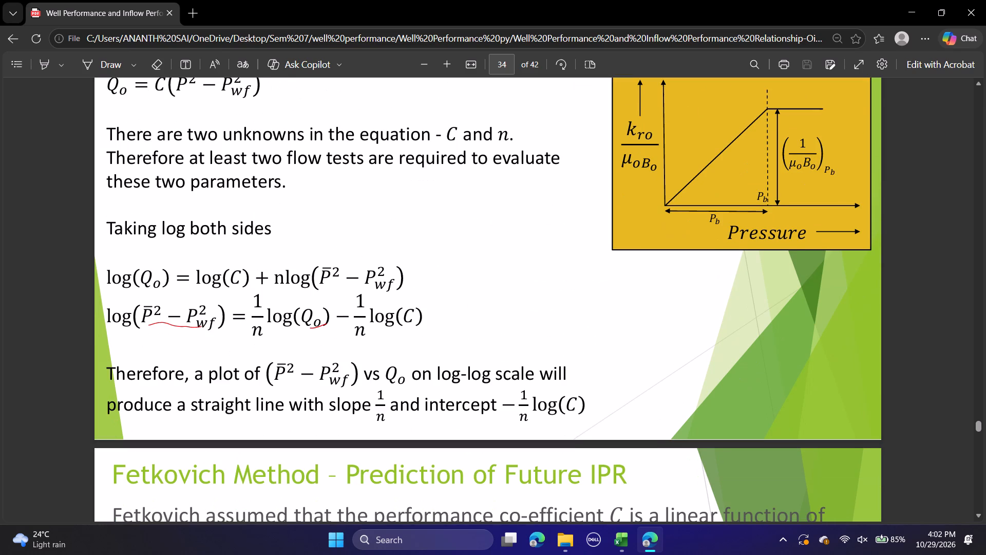
pyautogui.scroll(9, 304, 380)
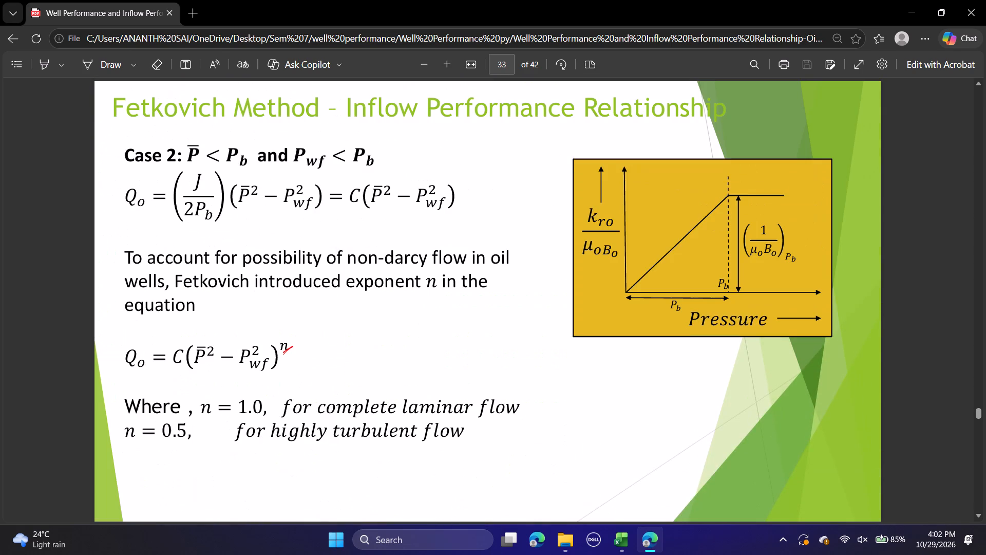
# View the future IPR prediction on page 35 and Case 3 on page 36, and return to the exponent n definitions on page 33.
pyautogui.scroll(-20, 304, 380)
pyautogui.scroll(4, 304, 380)
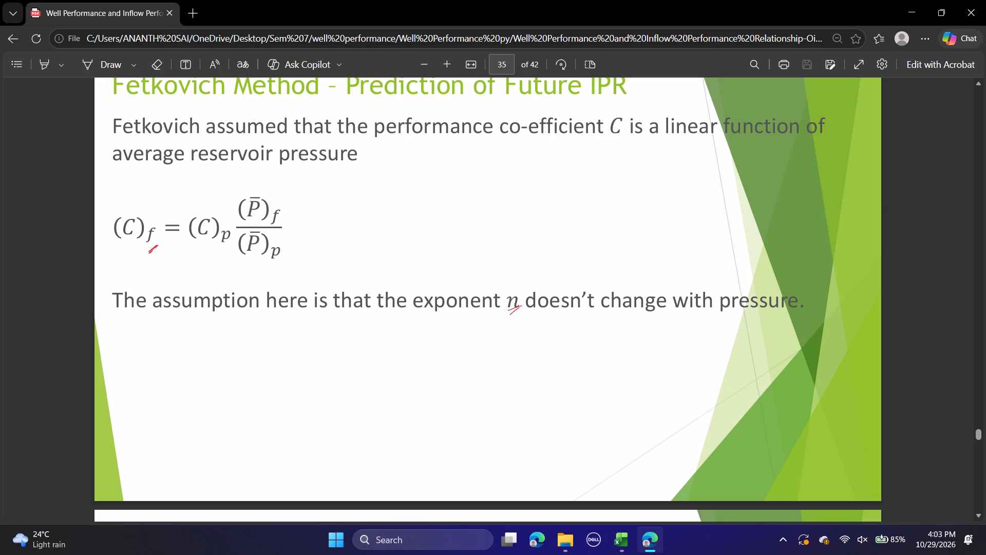
pyautogui.scroll(-5, 179, 219)
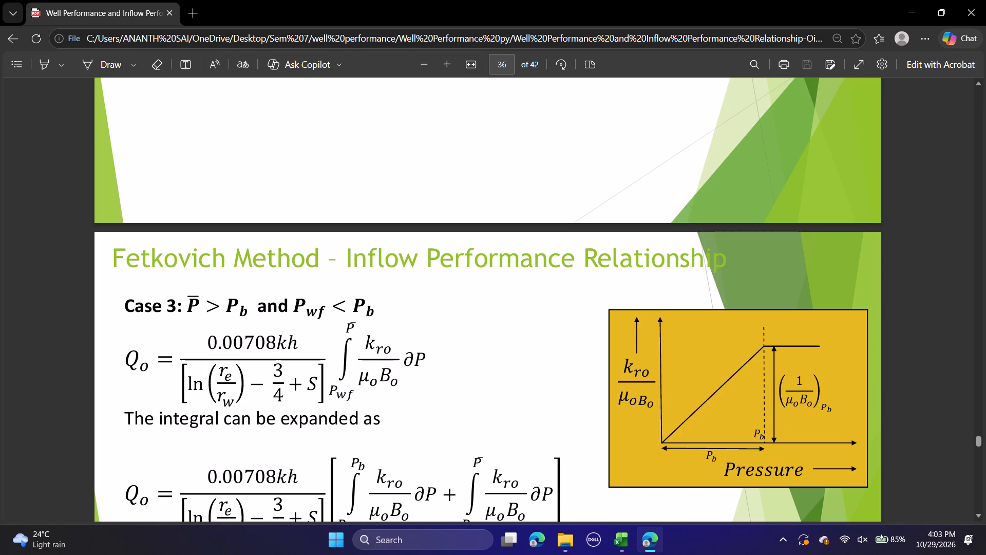
pyautogui.scroll(14, 179, 219)
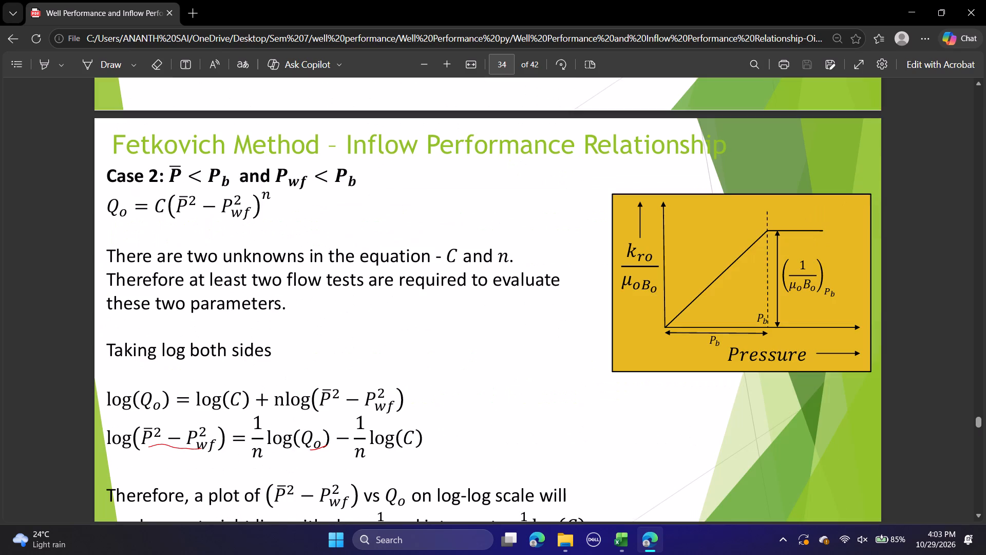
pyautogui.scroll(2, 179, 219)
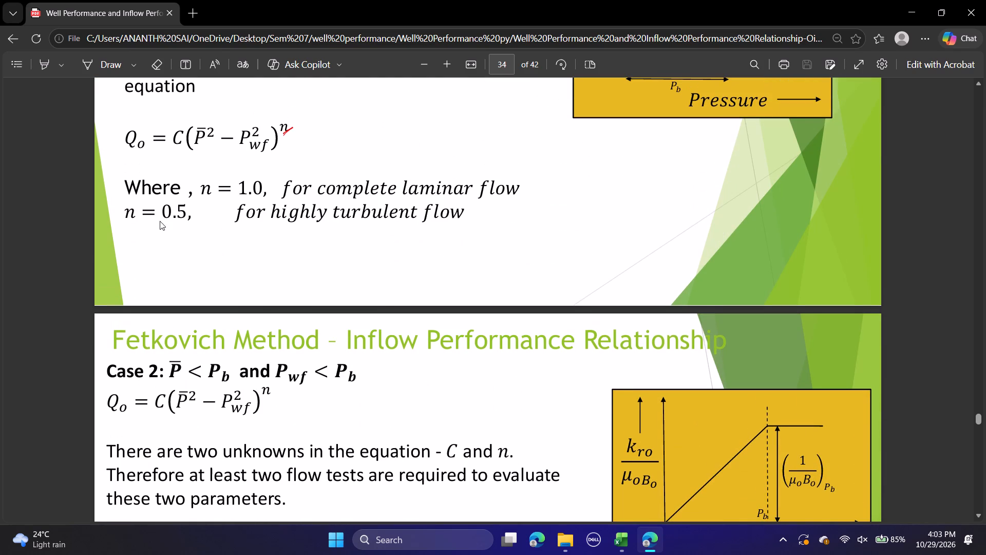
# Go back to the start of the slides and review the Productivity Index – Oil Wells definitions, graphs and equations on pages 2 to 7.
pyautogui.moveTo(976, 418); pyautogui.dragTo(966, 418)
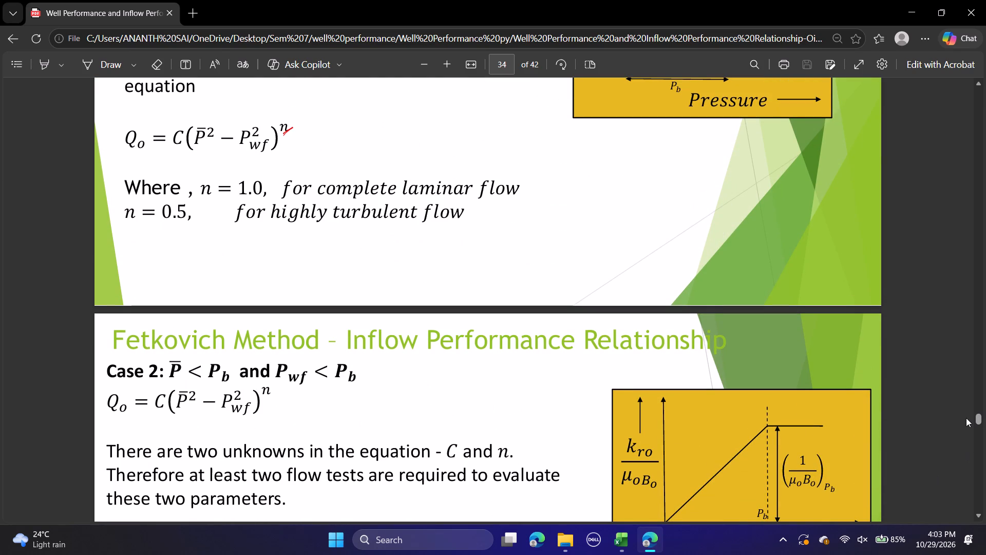
pyautogui.moveTo(966, 418); pyautogui.dragTo(985, 72)
pyautogui.scroll(-8, 168, 428)
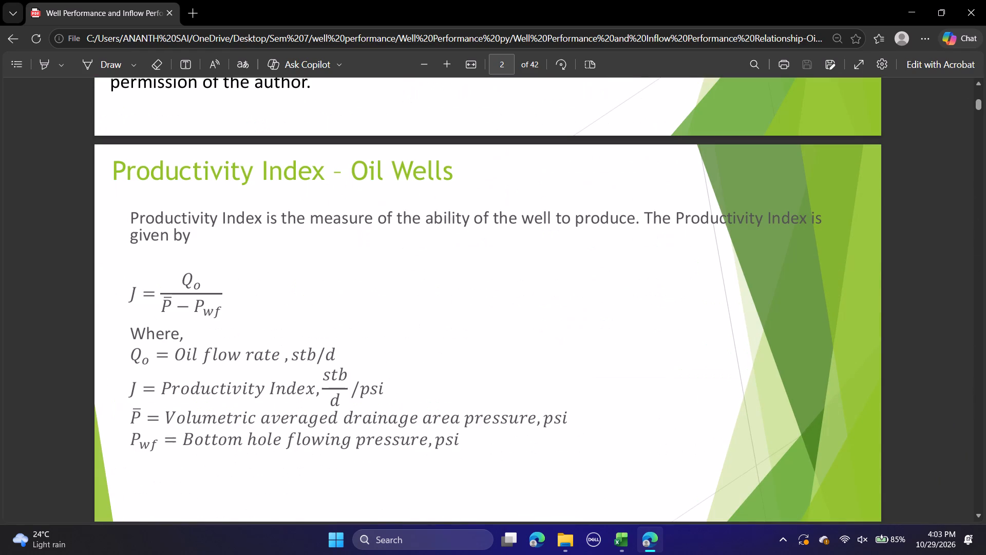
pyautogui.scroll(-4, 168, 428)
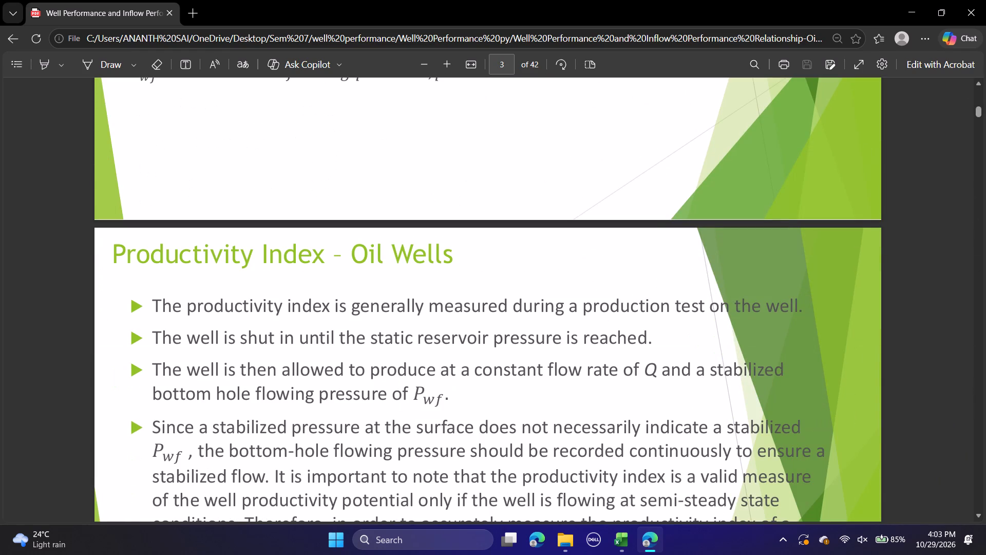
pyautogui.scroll(-12, 168, 428)
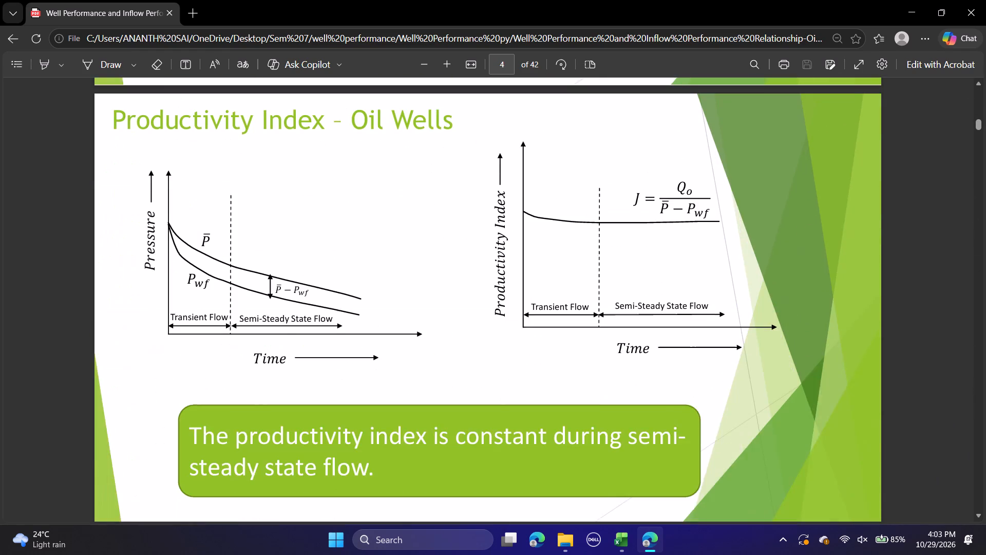
pyautogui.scroll(-12, 168, 428)
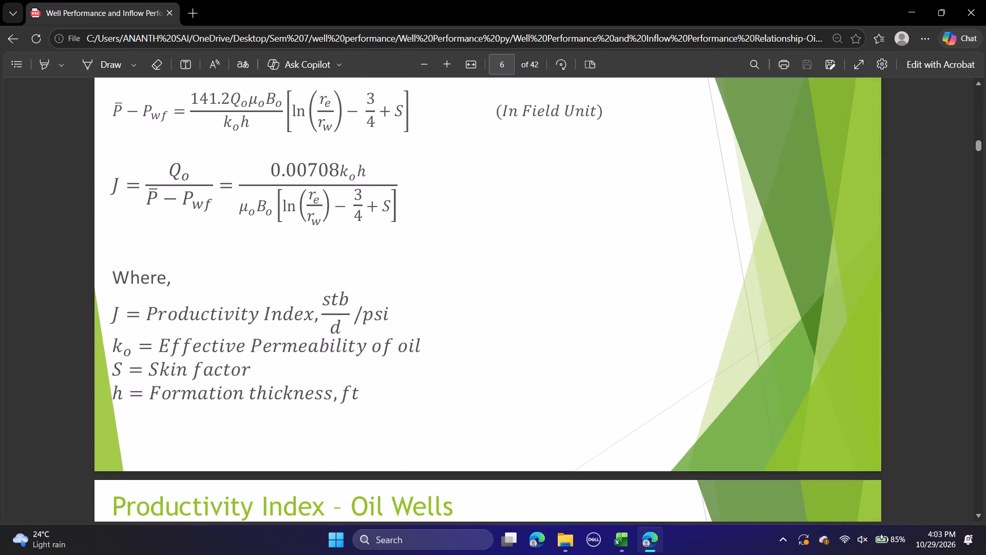
pyautogui.scroll(-1, 168, 428)
pyautogui.scroll(2, 168, 428)
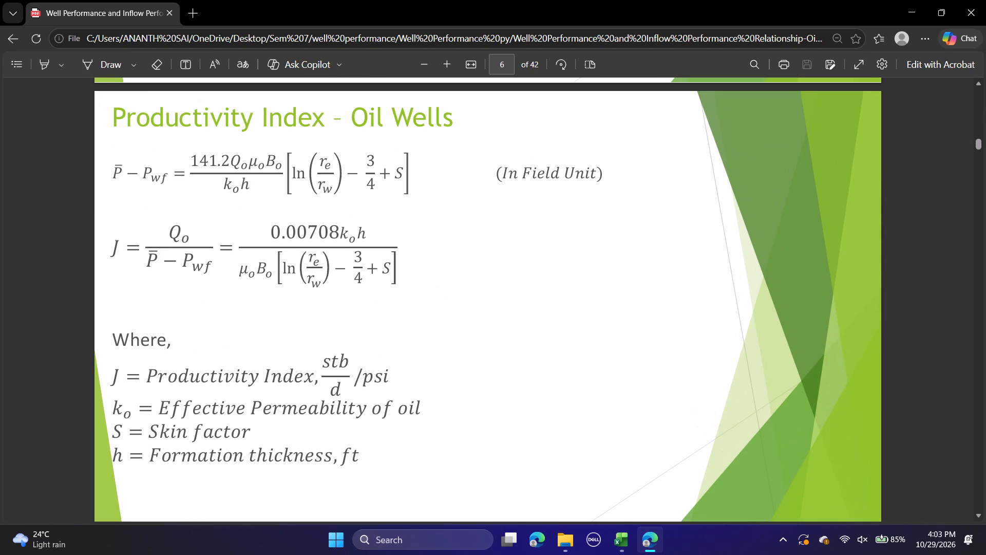
pyautogui.scroll(8, 168, 428)
pyautogui.scroll(-4, 168, 428)
pyautogui.scroll(1, 168, 428)
pyautogui.scroll(-13, 168, 428)
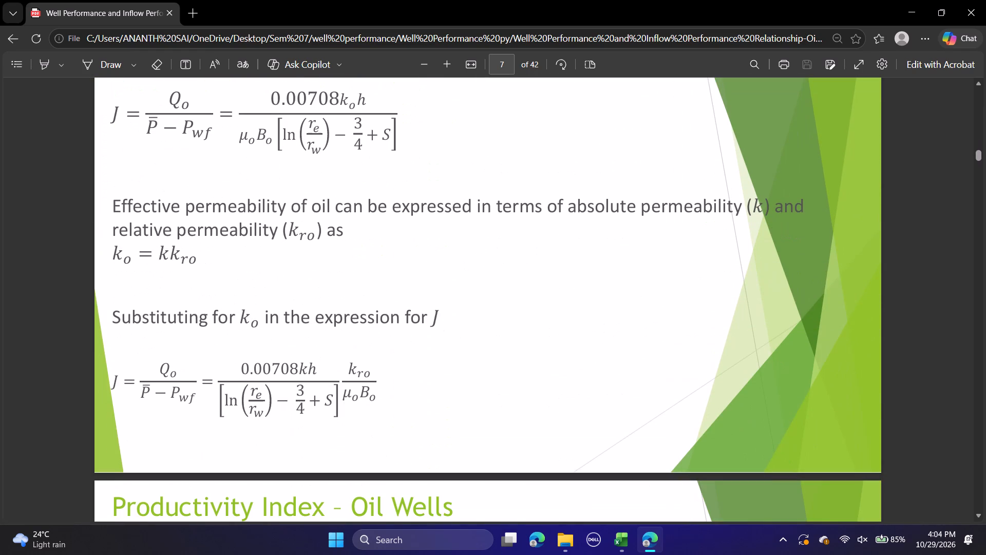
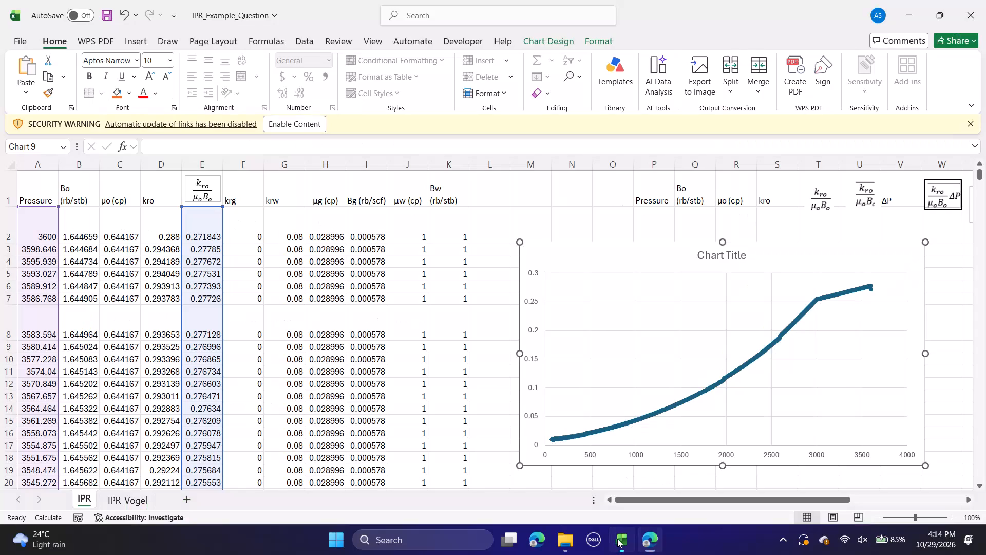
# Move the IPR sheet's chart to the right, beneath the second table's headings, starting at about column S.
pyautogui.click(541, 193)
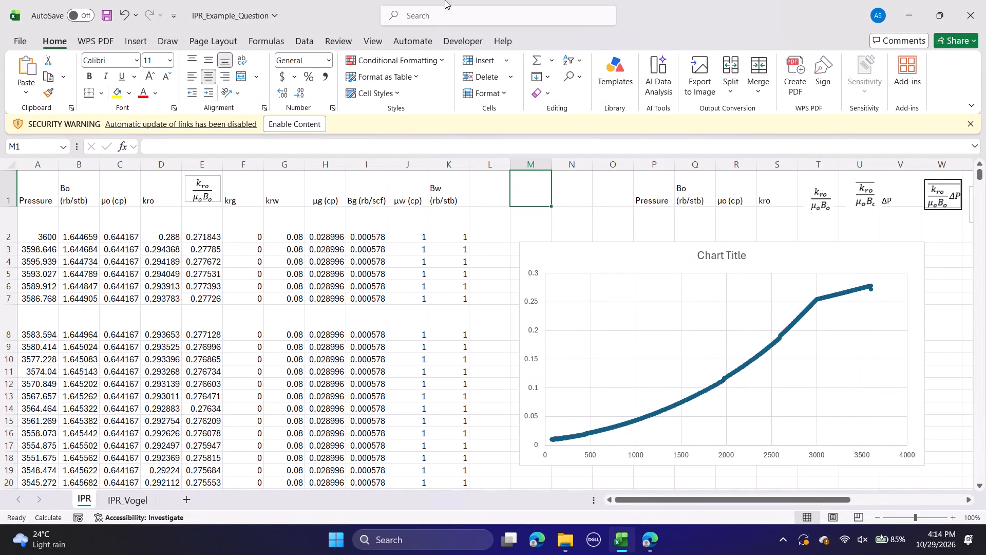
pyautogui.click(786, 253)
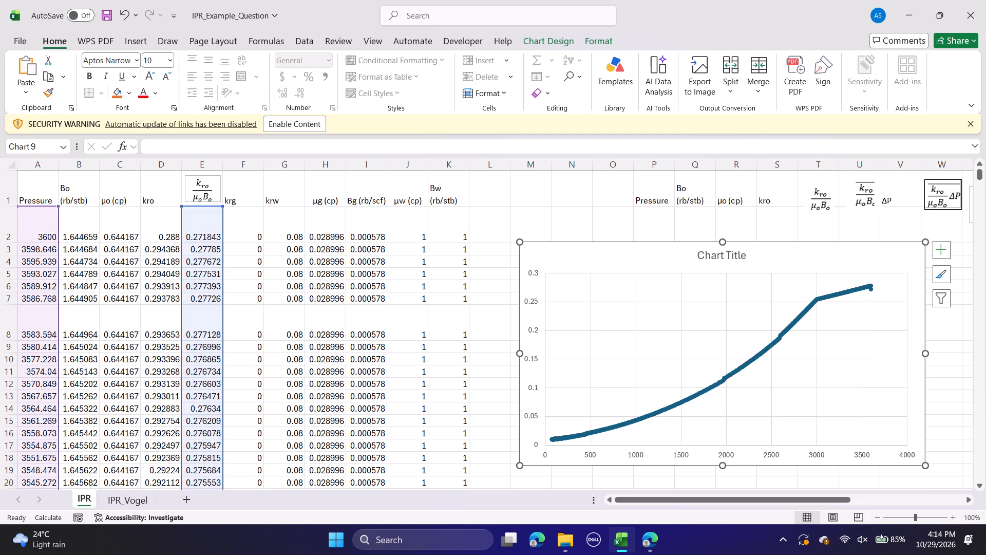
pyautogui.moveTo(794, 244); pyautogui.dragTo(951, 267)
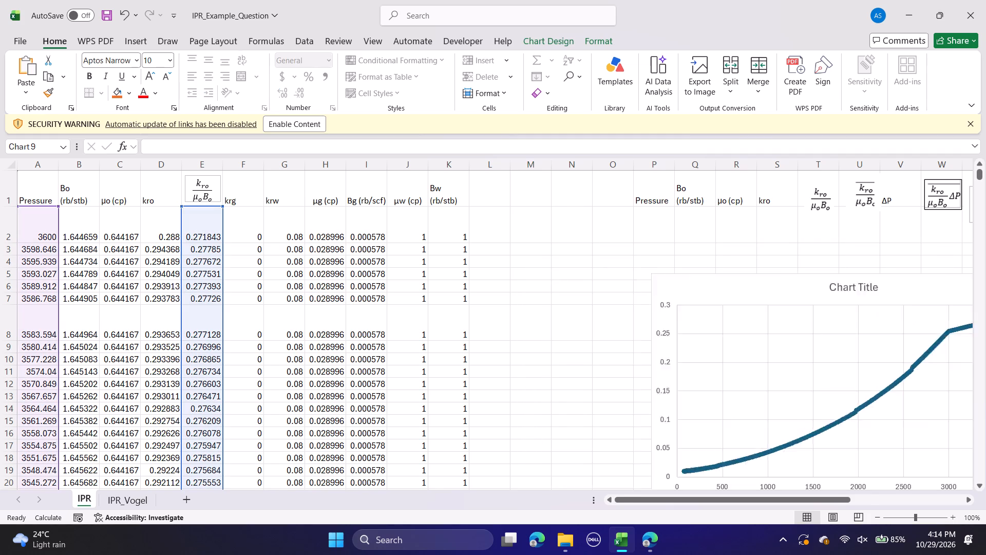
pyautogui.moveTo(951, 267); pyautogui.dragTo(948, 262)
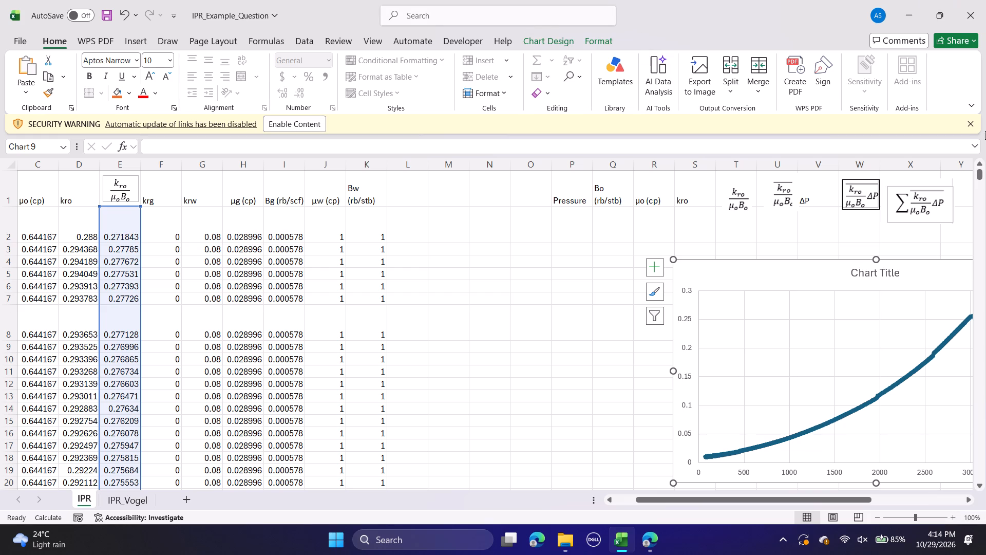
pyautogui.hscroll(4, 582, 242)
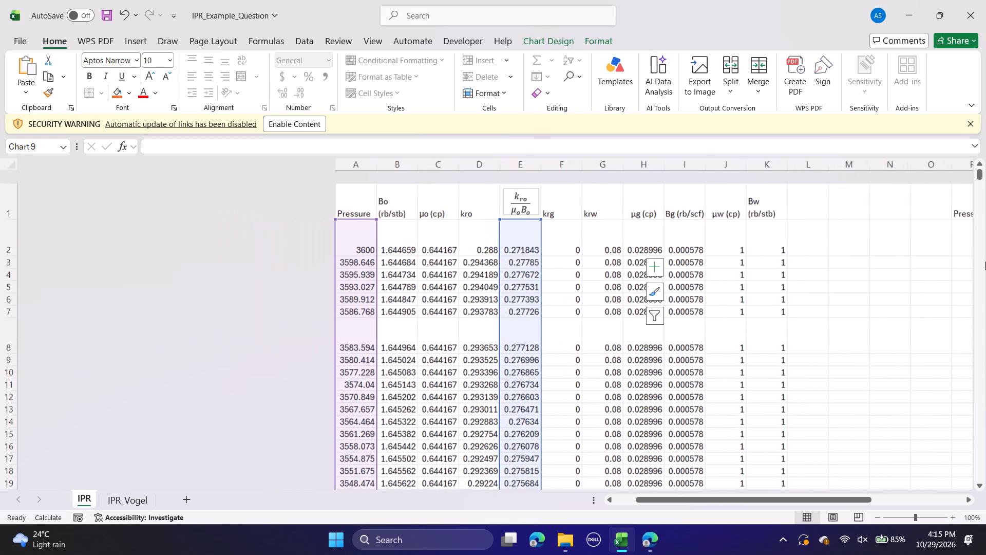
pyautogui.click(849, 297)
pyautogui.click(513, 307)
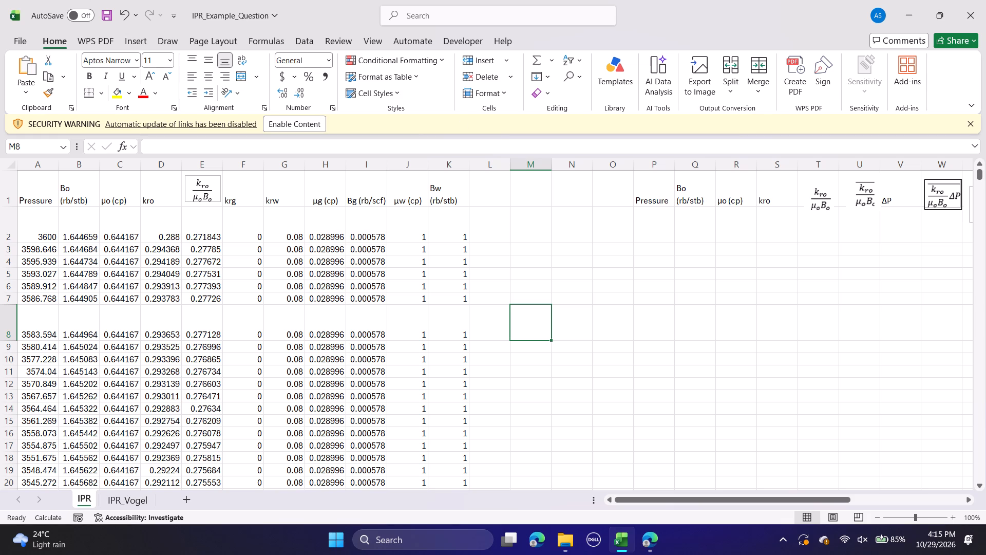
# Review the second table's headings and the reservoir parameters on the IPR sheet, and the production test table on the IPR_Vogel sheet.
pyautogui.moveTo(696, 501); pyautogui.dragTo(795, 508)
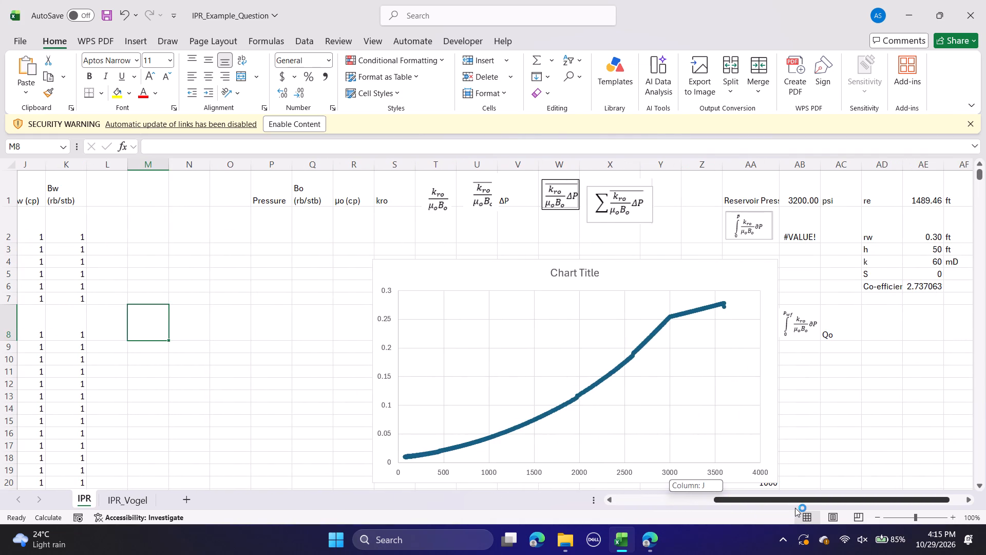
pyautogui.moveTo(795, 508); pyautogui.dragTo(814, 509)
pyautogui.click(254, 282)
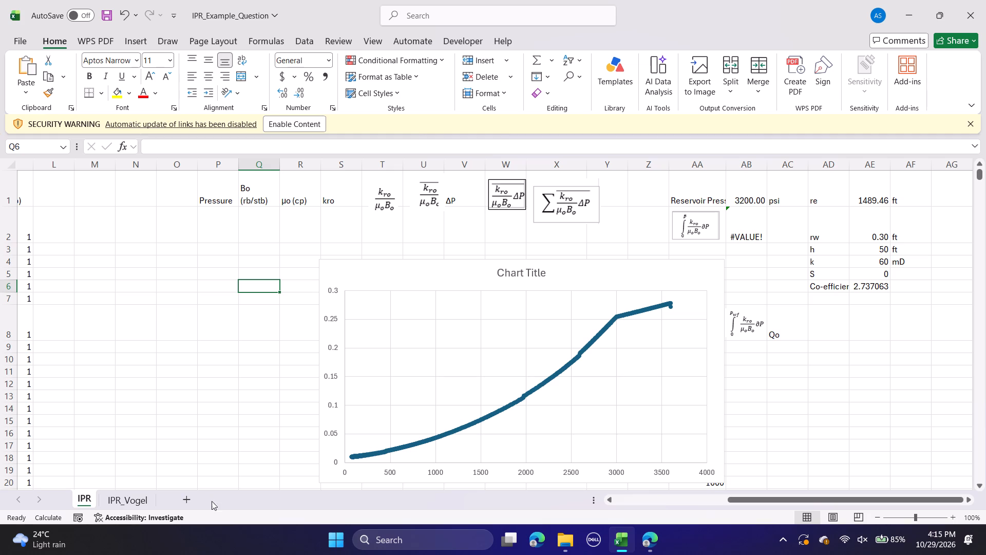
pyautogui.click(115, 510)
pyautogui.click(126, 498)
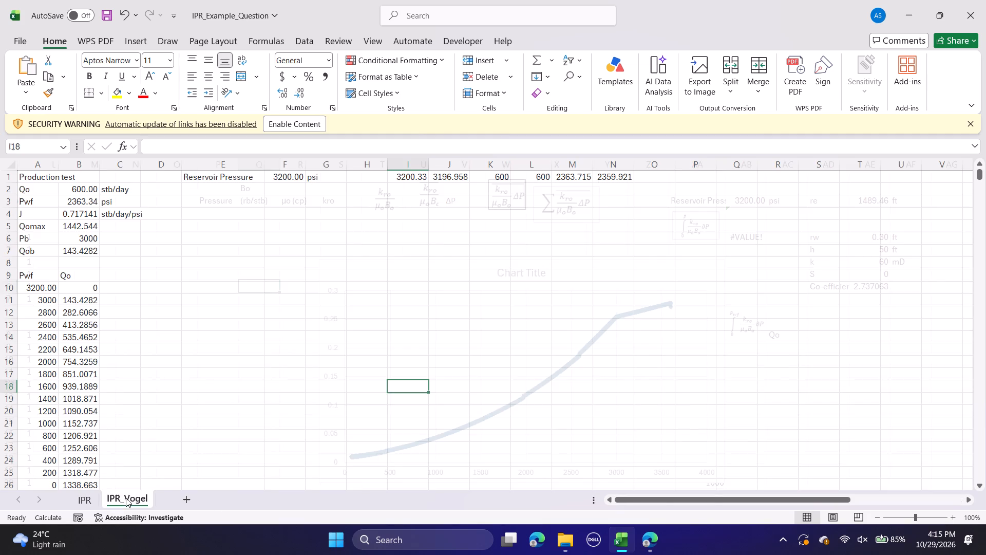
pyautogui.scroll(-2, 64, 366)
pyautogui.scroll(3, 64, 366)
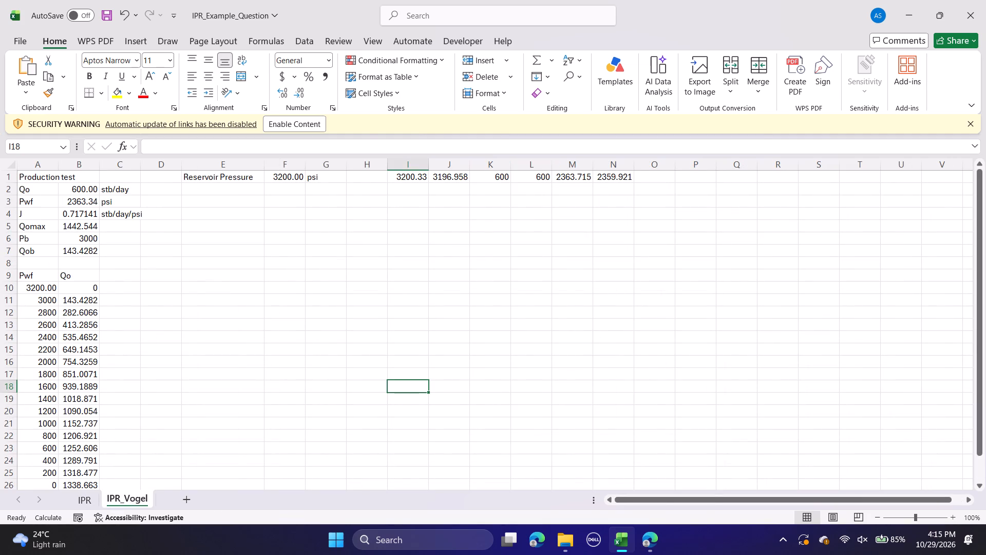
# Return to the IPR sheet and examine the property data columns from Pressure to Bw.
pyautogui.click(88, 505)
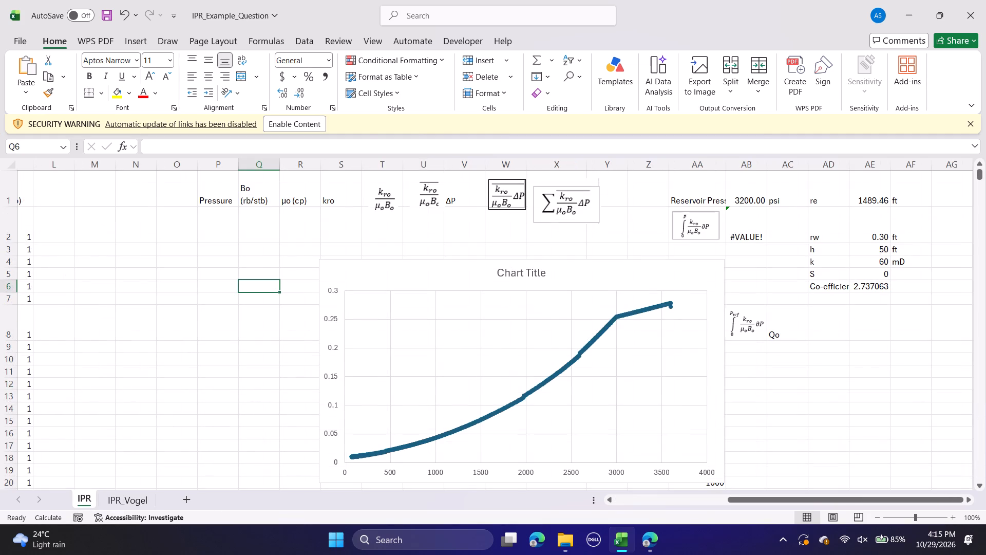
pyautogui.moveTo(731, 502); pyautogui.dragTo(657, 509)
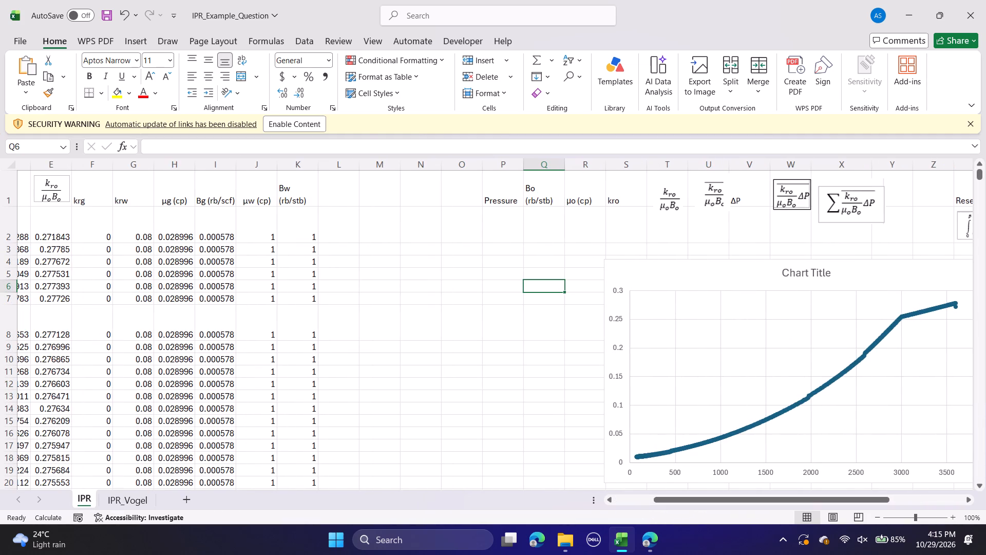
pyautogui.moveTo(663, 502); pyautogui.dragTo(620, 507)
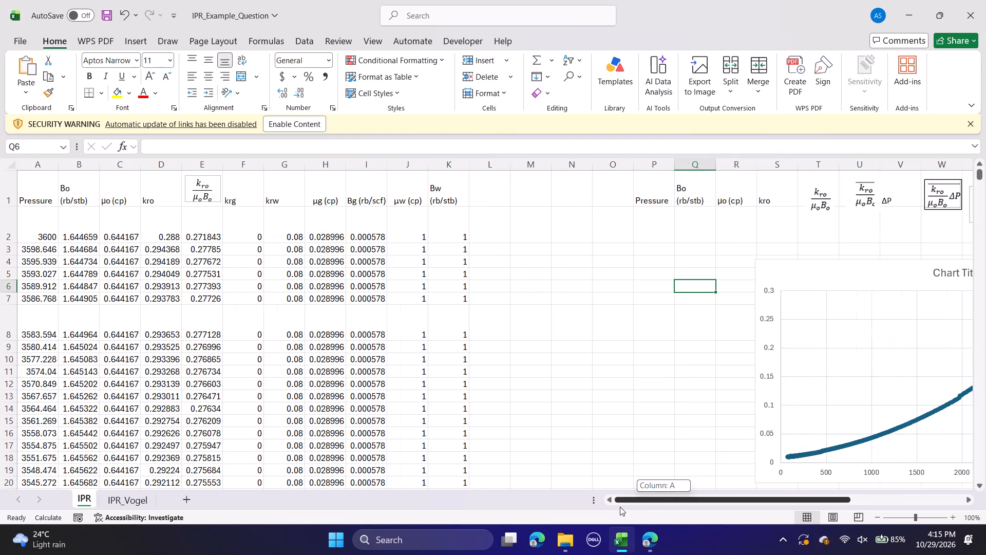
pyautogui.moveTo(620, 507); pyautogui.dragTo(612, 507)
pyautogui.click(522, 299)
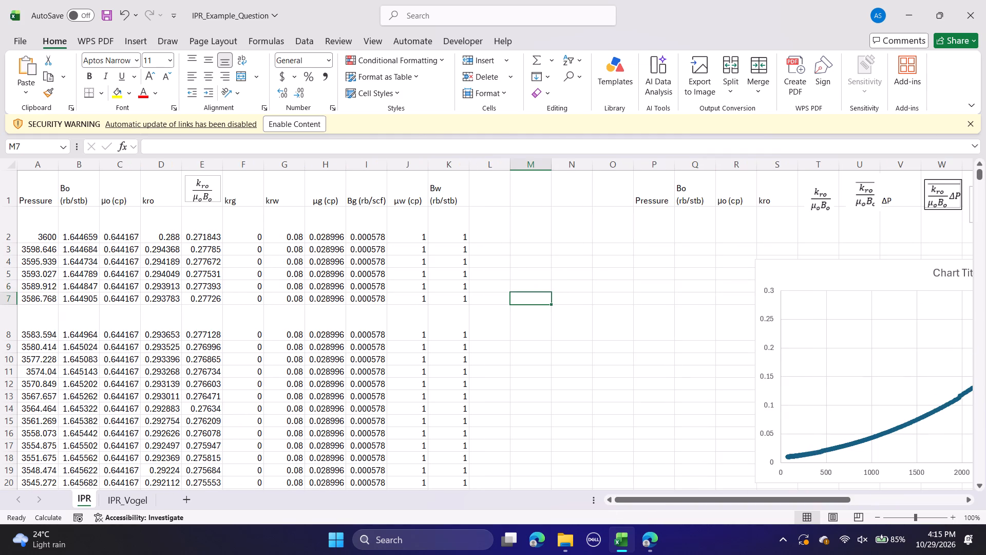
pyautogui.click(186, 244)
pyautogui.click(279, 262)
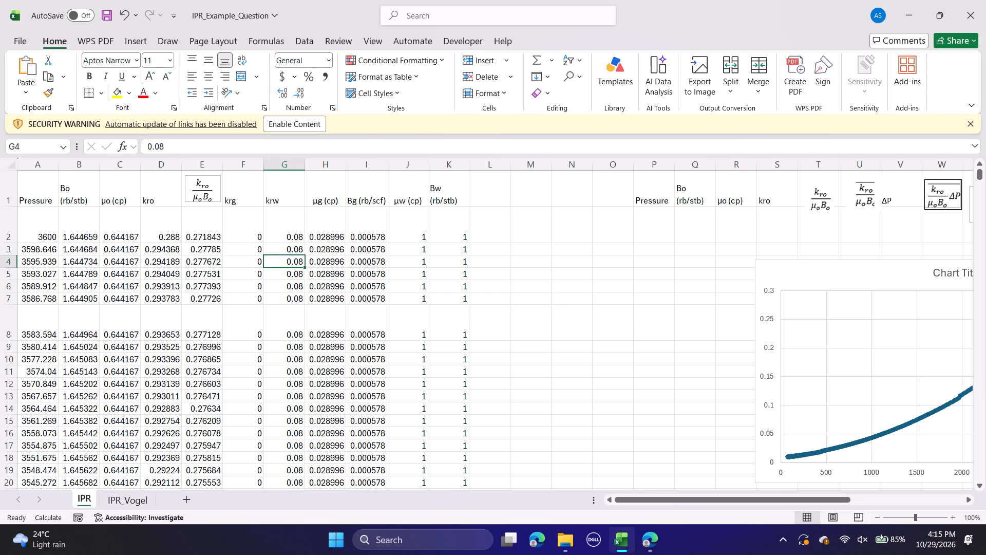
pyautogui.click(344, 271)
pyautogui.click(409, 278)
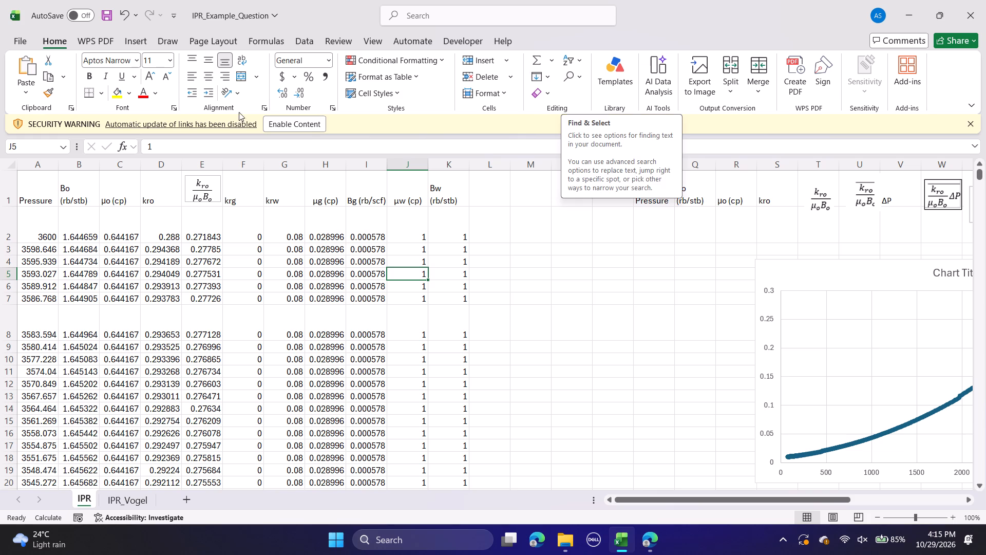
# Move the chart left beside the Bw column, over columns L to V, and select its data series.
pyautogui.scroll(-1, 525, 190)
pyautogui.click(830, 231)
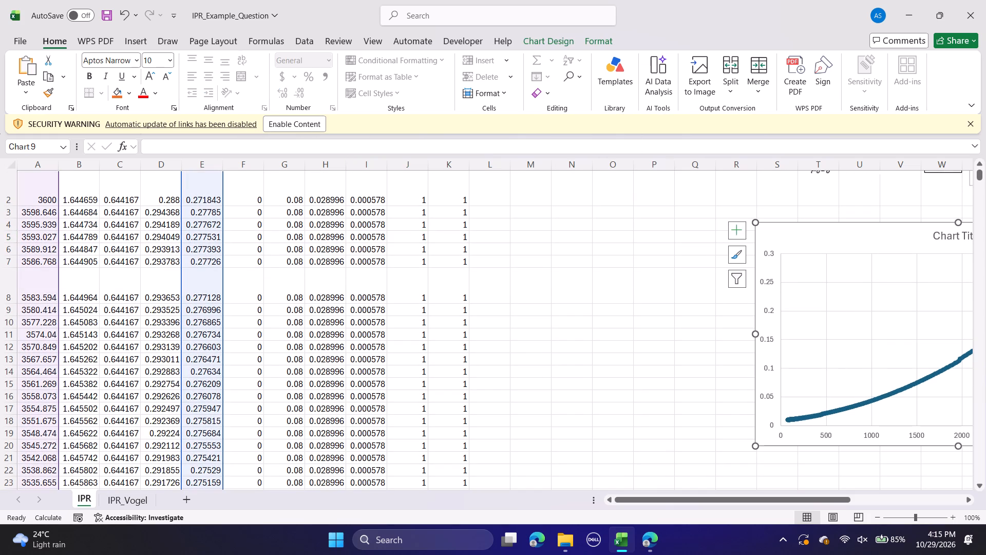
pyautogui.moveTo(830, 231); pyautogui.dragTo(563, 191)
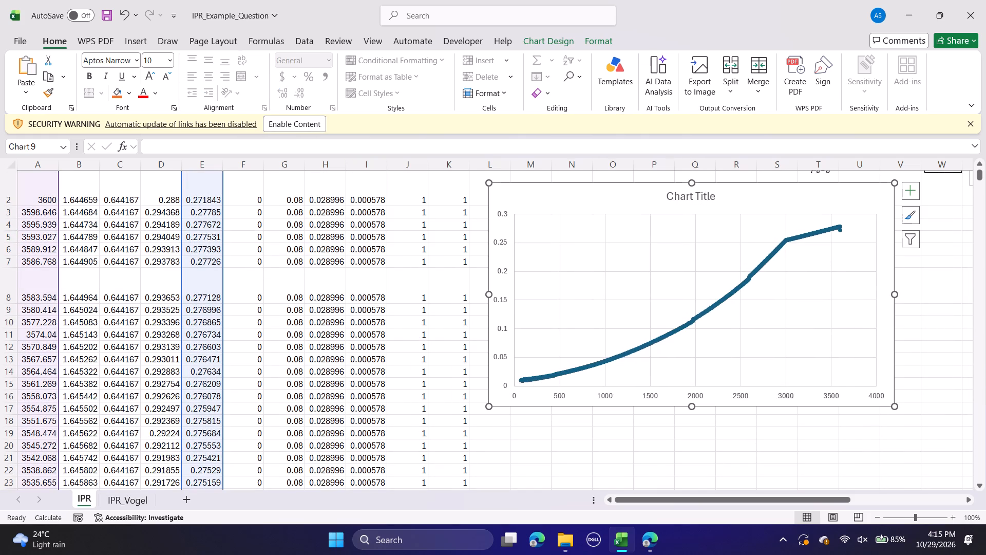
pyautogui.click(796, 237)
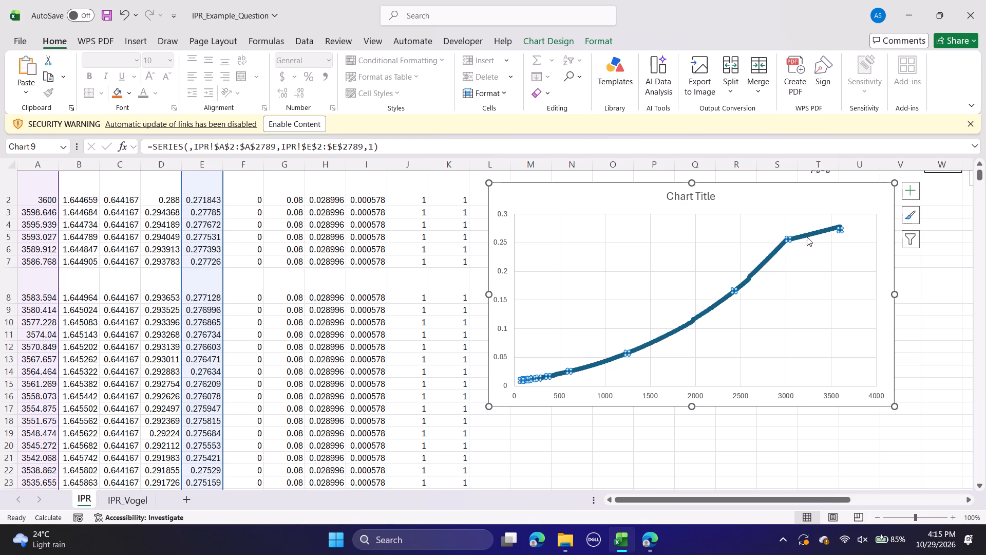
pyautogui.scroll(5, 293, 311)
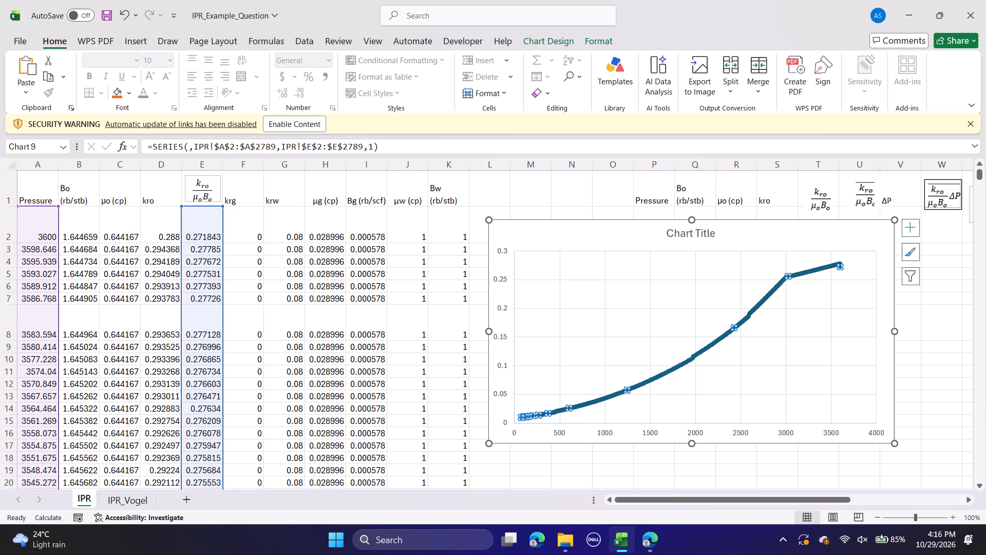
# Examine the chart's curve alongside the Pressure and kro/(µoBo) values down the first rows of the data table.
pyautogui.scroll(-7, 134, 327)
pyautogui.scroll(8, 134, 327)
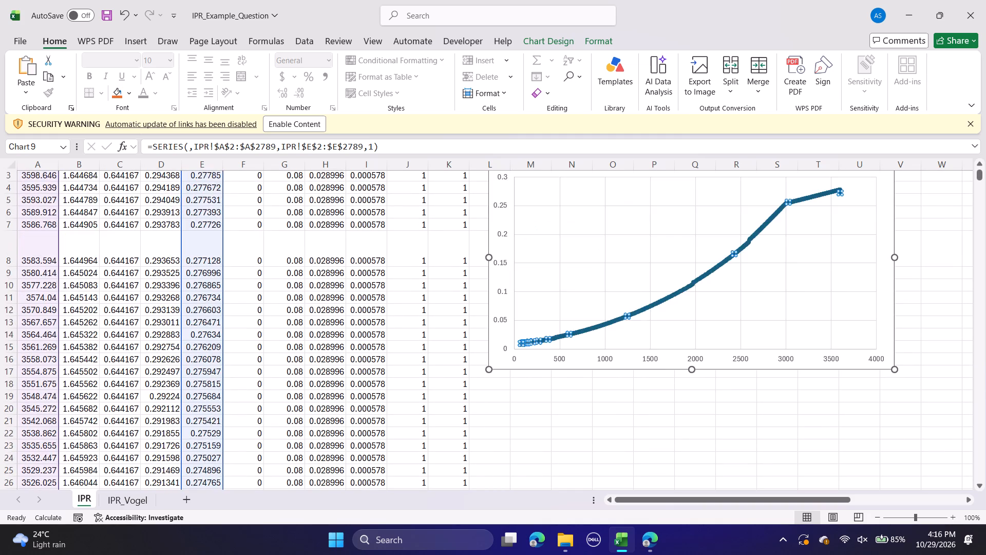
pyautogui.scroll(10, 134, 327)
pyautogui.click(582, 180)
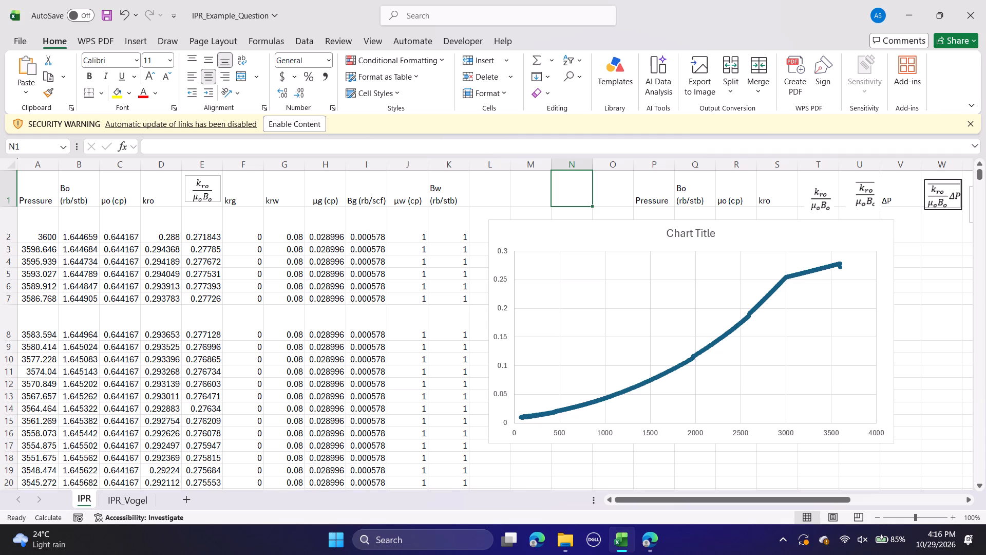
pyautogui.scroll(-8, 166, 305)
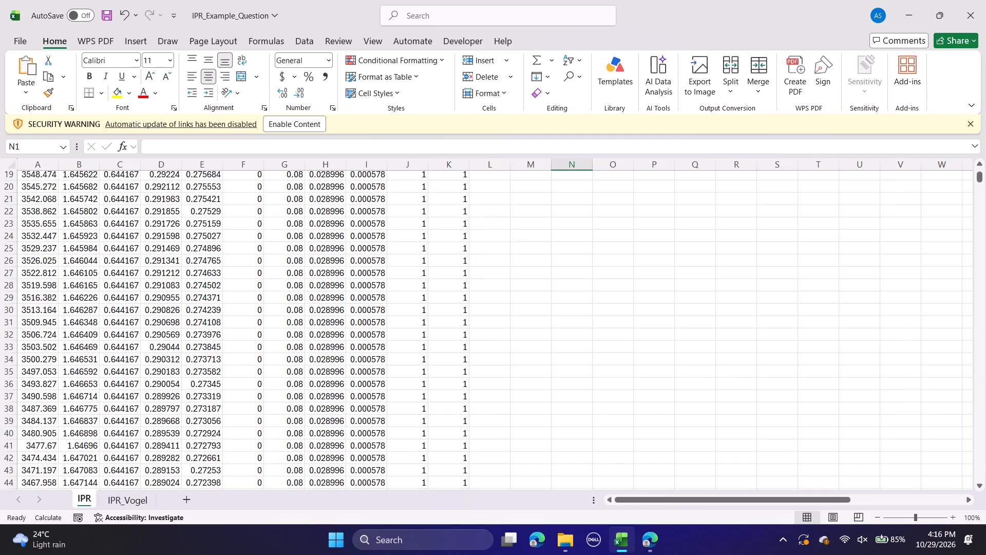
pyautogui.scroll(-2, 166, 305)
pyautogui.scroll(9, 166, 305)
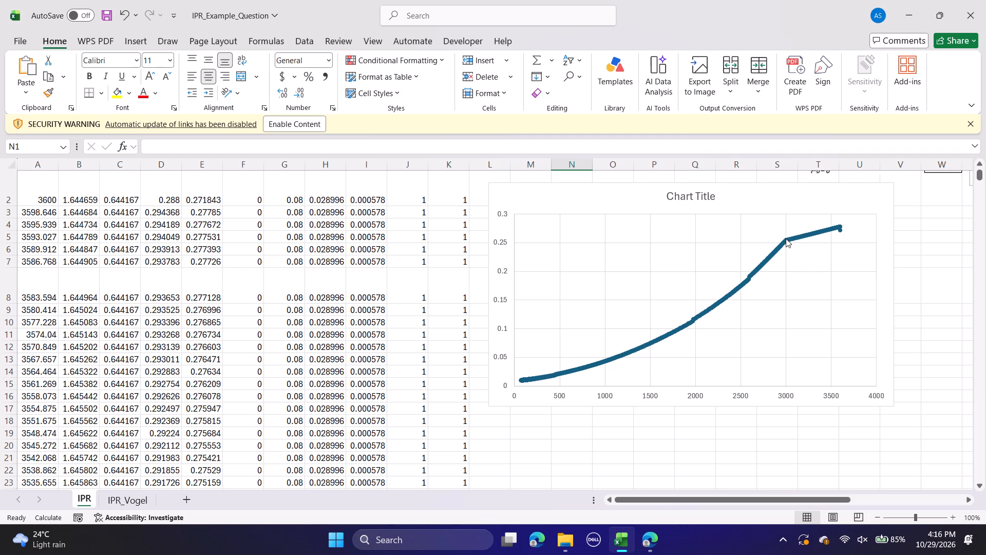
pyautogui.scroll(6, 786, 238)
# Move the chart straight down to about row 12, clear of the rows beneath the second Pressure heading.
pyautogui.moveTo(601, 243); pyautogui.dragTo(601, 258)
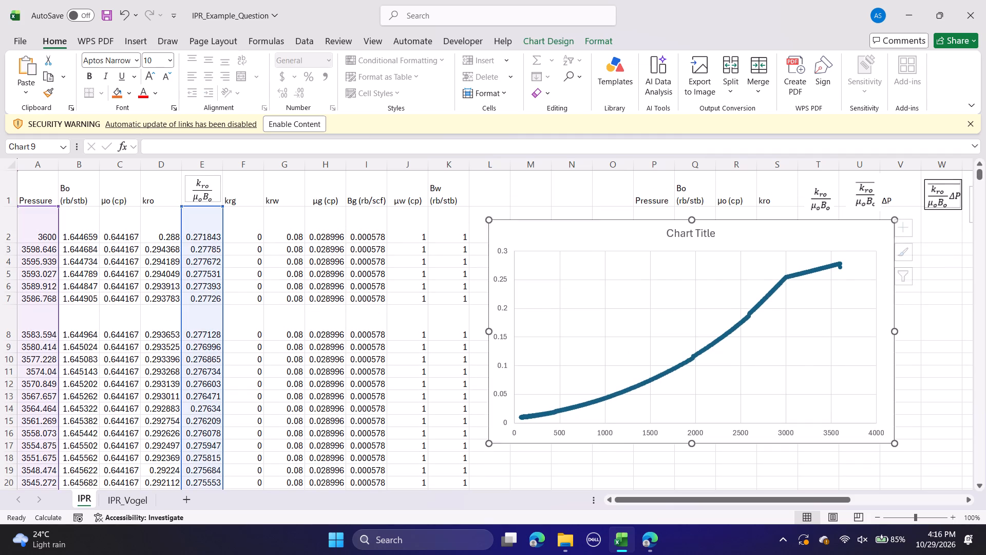
pyautogui.moveTo(601, 258); pyautogui.dragTo(597, 394)
pyautogui.click(646, 254)
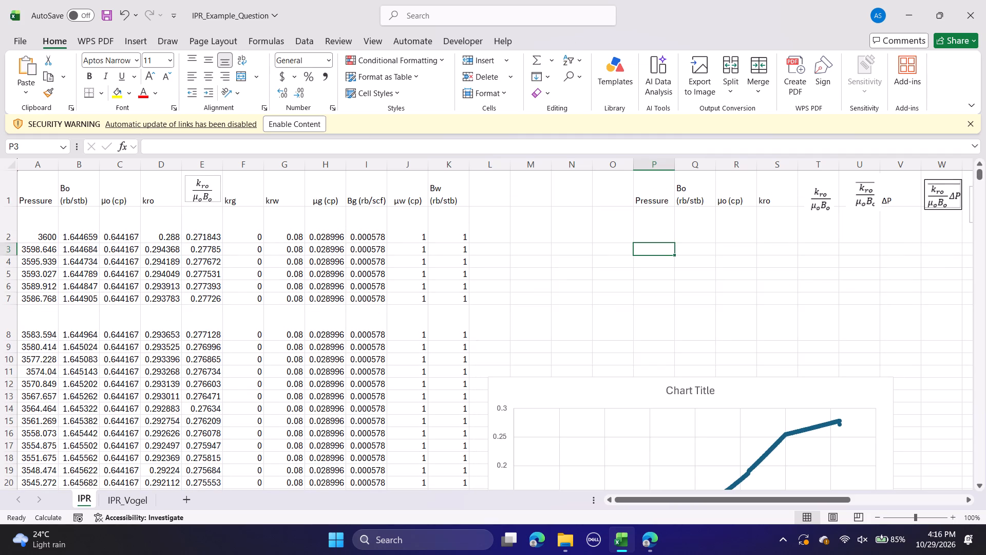
# Enter 0 as the first value under the second Pressure heading in P2, and enable the workbook's blocked content.
pyautogui.click(657, 213)
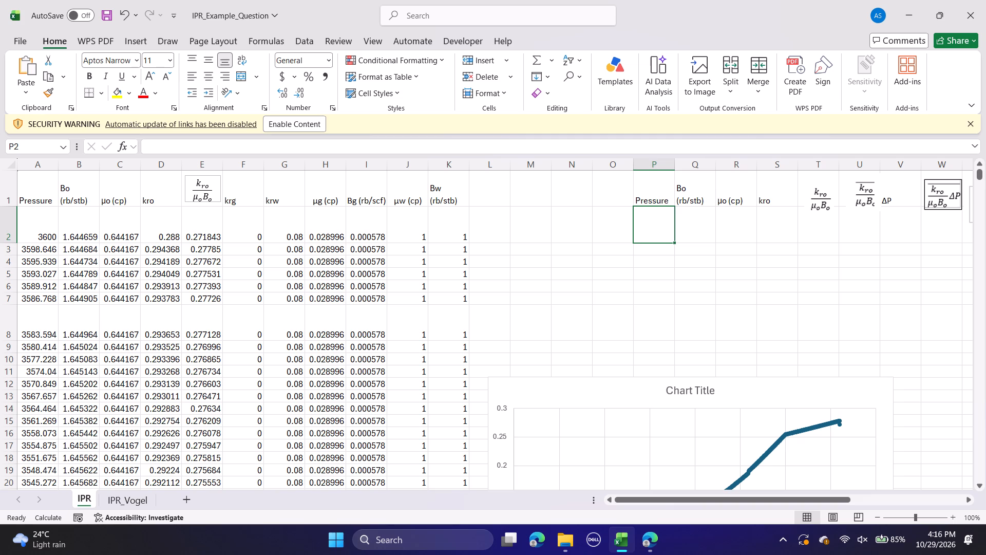
pyautogui.press('0')
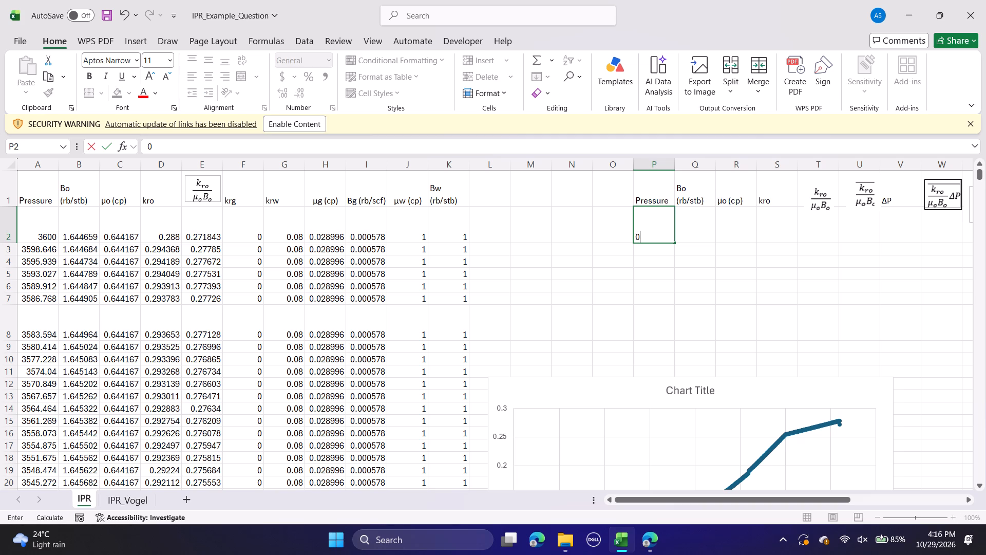
pyautogui.click(283, 124)
pyautogui.click(283, 124)
pyautogui.press('Return')
pyautogui.click(312, 123)
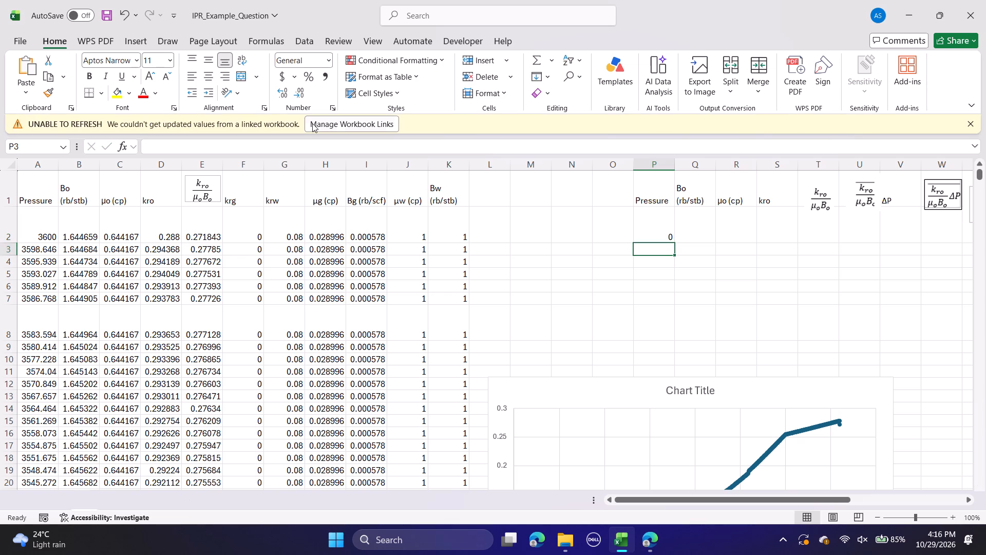
# Examine the first table's Pressure column from A2 down to its last value and back up to the heading.
pyautogui.scroll(4, 548, 217)
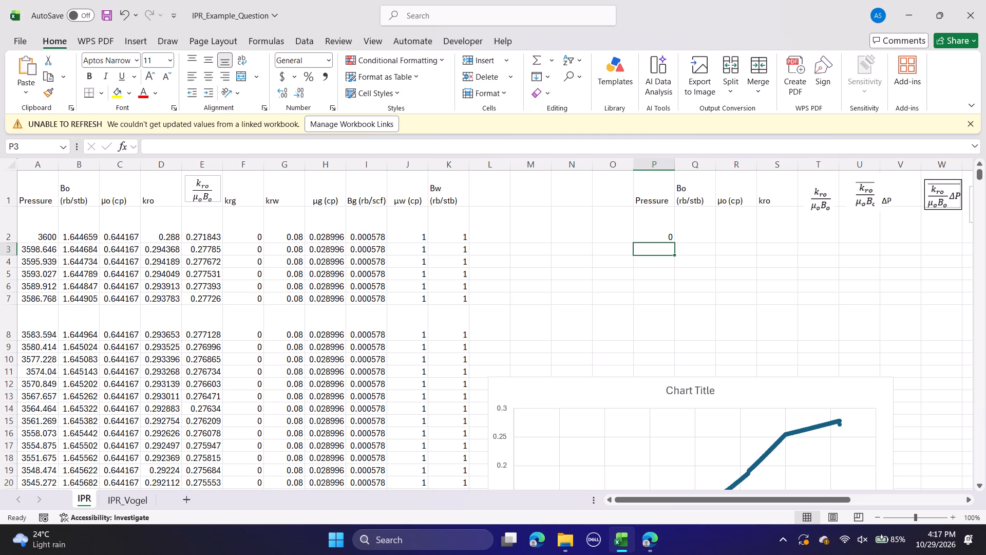
pyautogui.scroll(-11, 517, 199)
pyautogui.scroll(7, 517, 199)
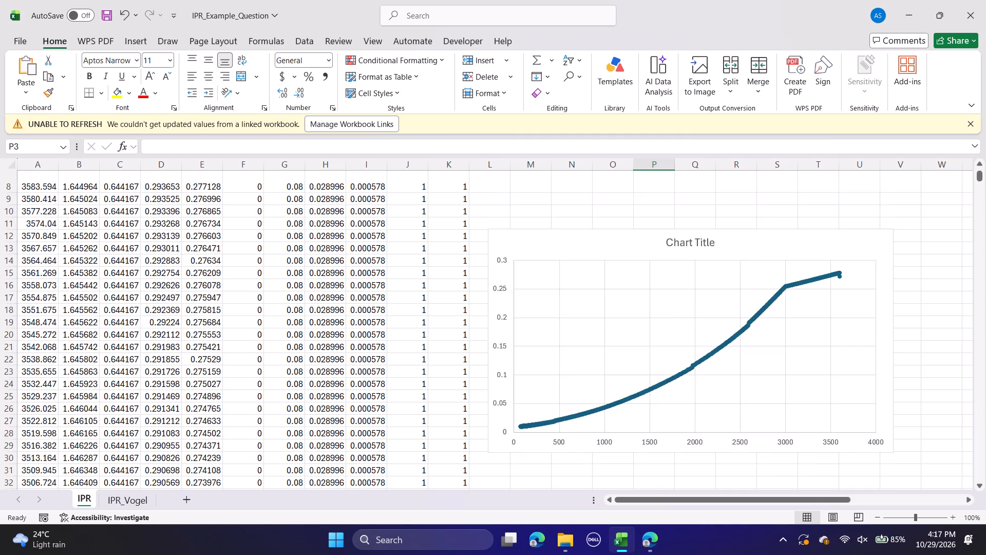
pyautogui.scroll(13, 517, 199)
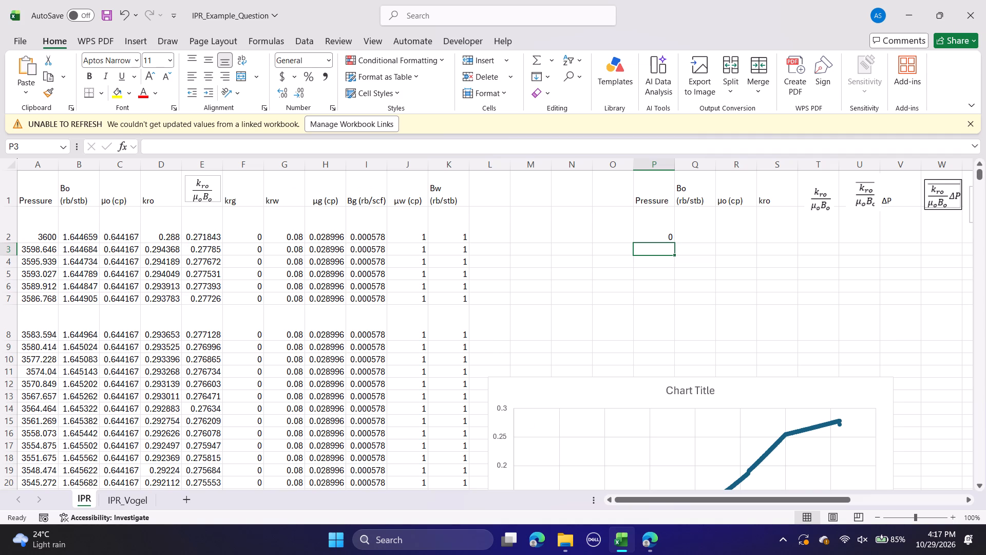
pyautogui.click(21, 229)
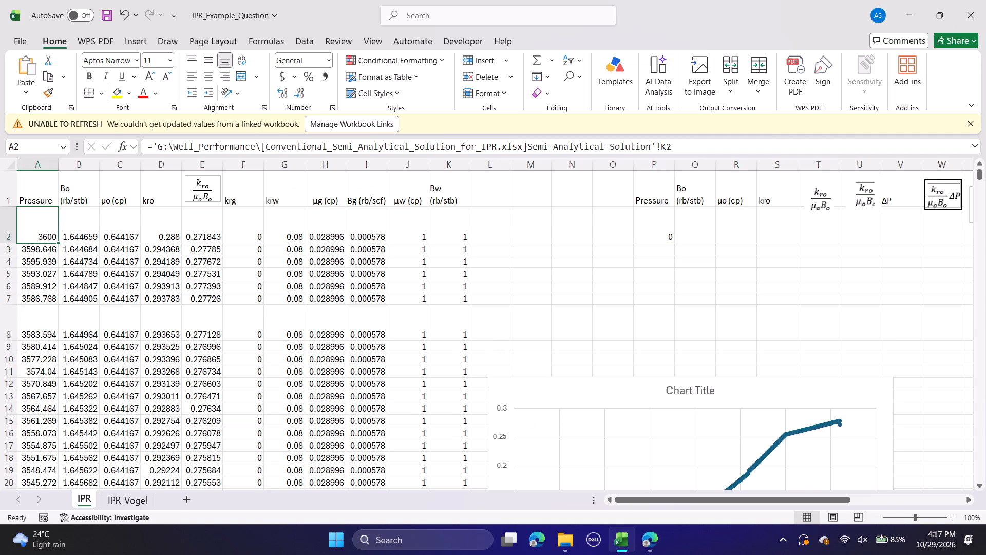
pyautogui.hotkey('ctrl', 'shift', 'Down')
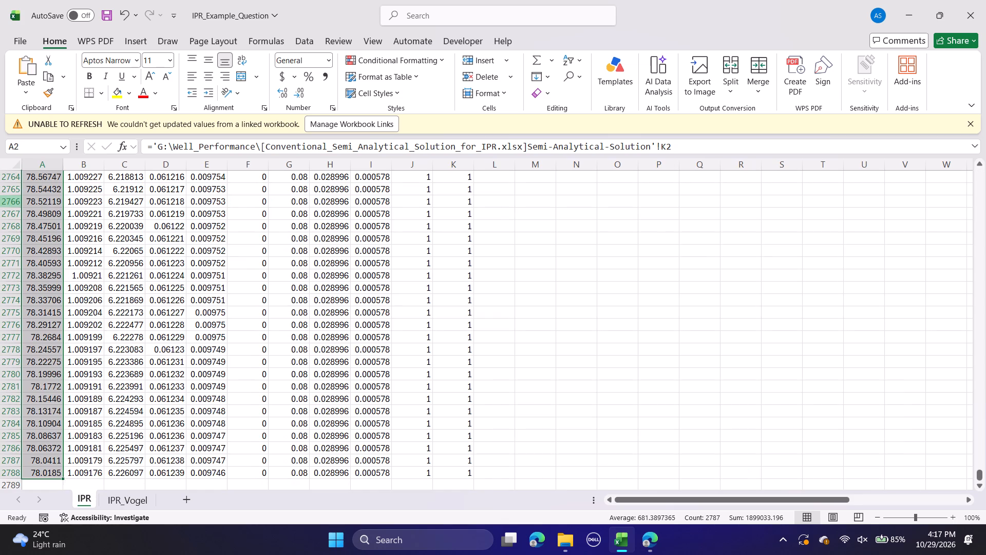
pyautogui.scroll(-3, 34, 210)
pyautogui.click(41, 371)
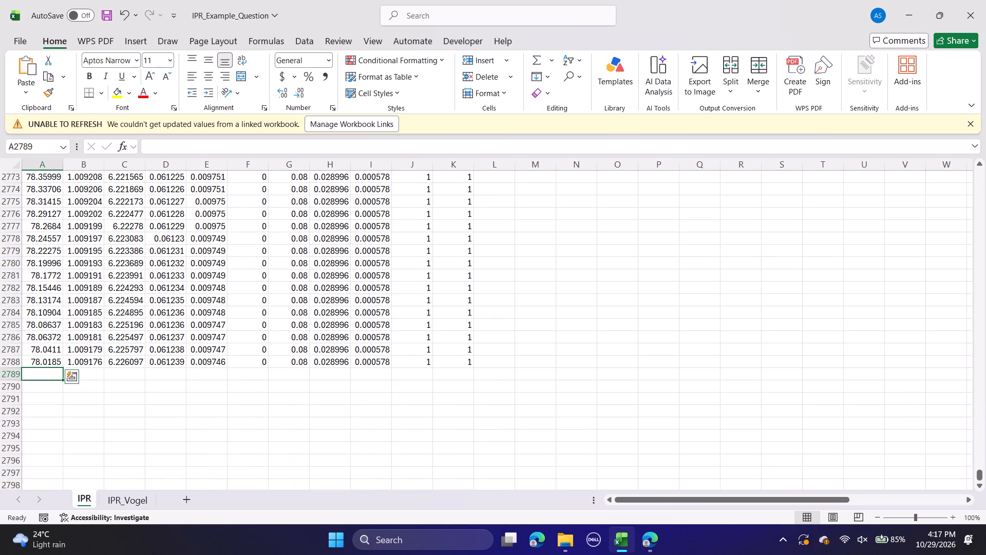
pyautogui.click(48, 359)
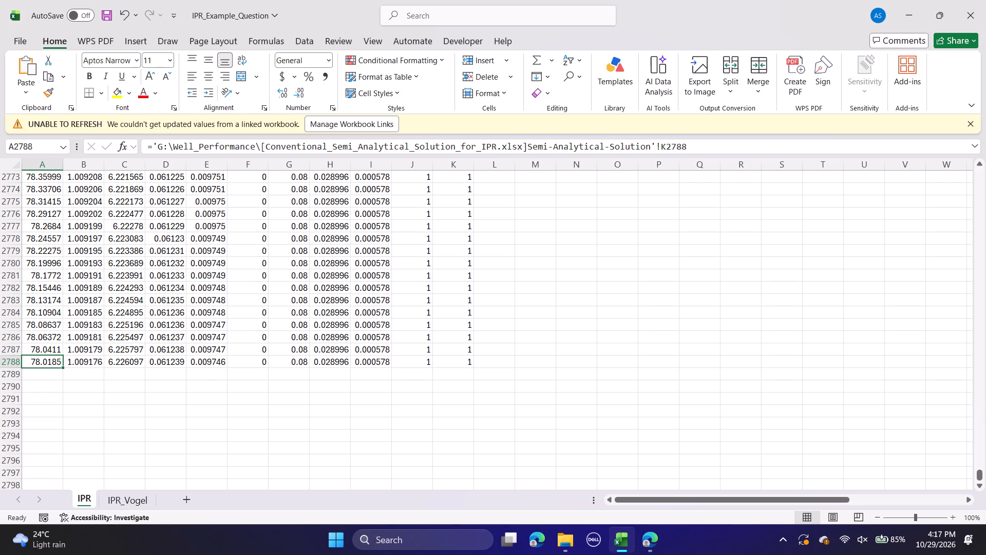
pyautogui.hotkey('ctrl', 'shift', 'Up')
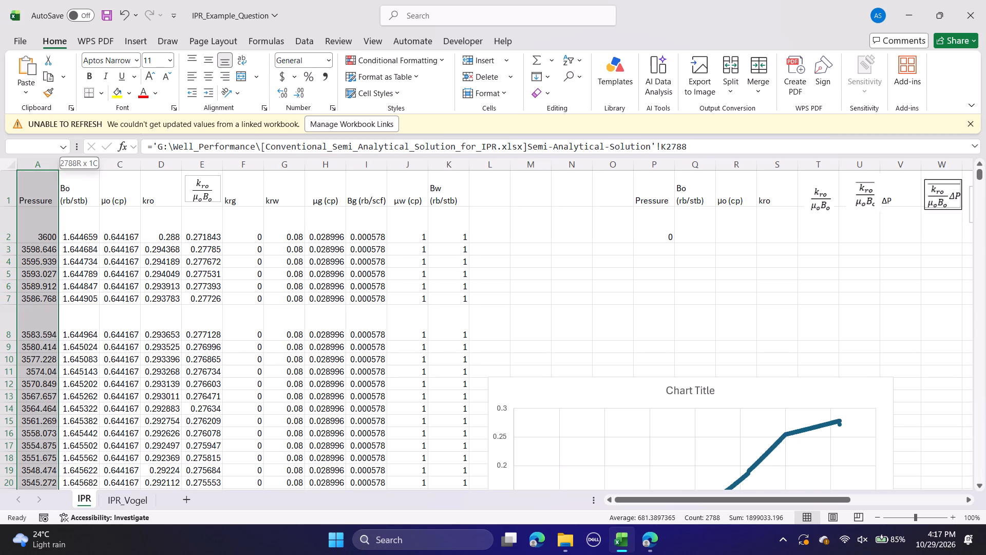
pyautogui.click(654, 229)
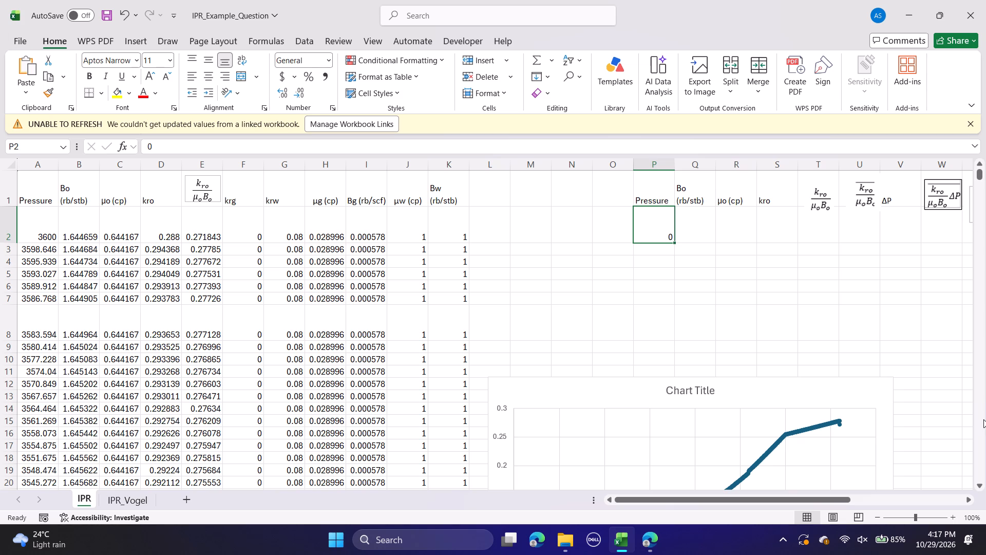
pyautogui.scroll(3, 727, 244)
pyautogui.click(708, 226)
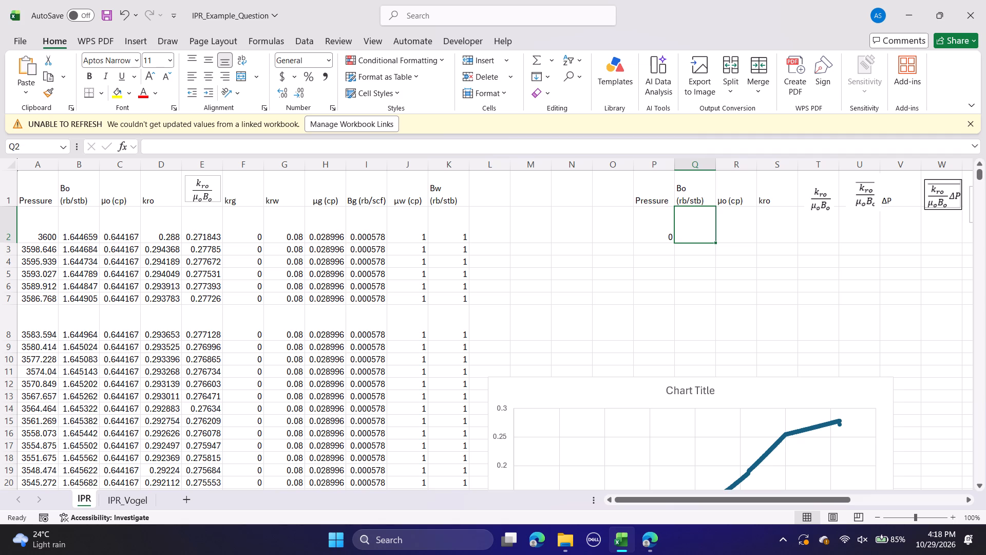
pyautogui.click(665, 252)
pyautogui.click(640, 535)
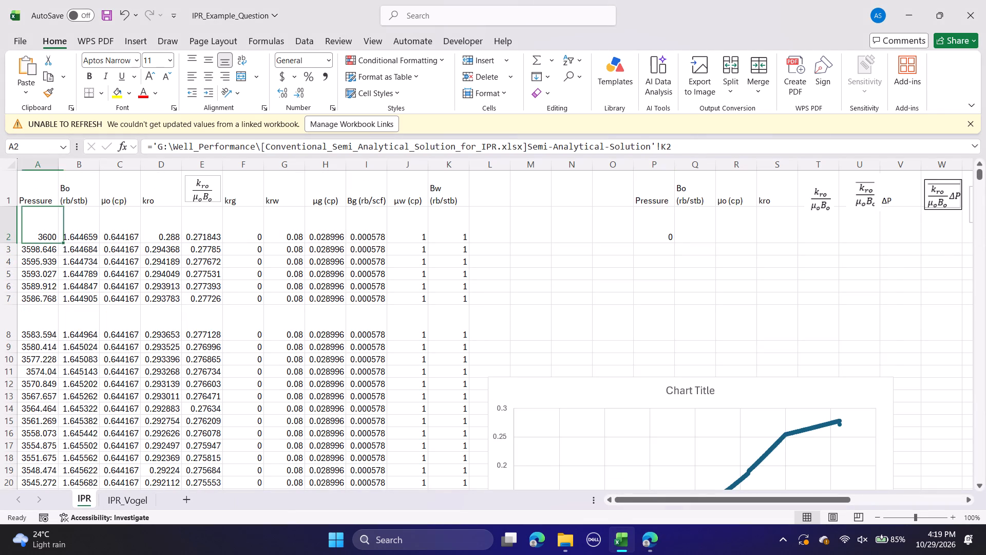
pyautogui.hotkey('ctrl', 'shift', 'Down')
pyautogui.hotkey('ctrl', 'c')
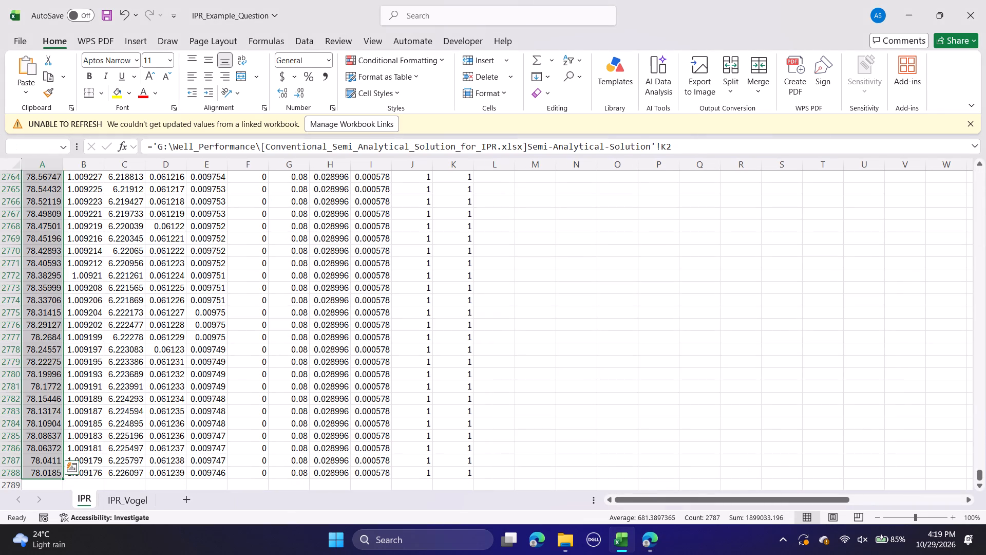
pyautogui.scroll(14, 441, 290)
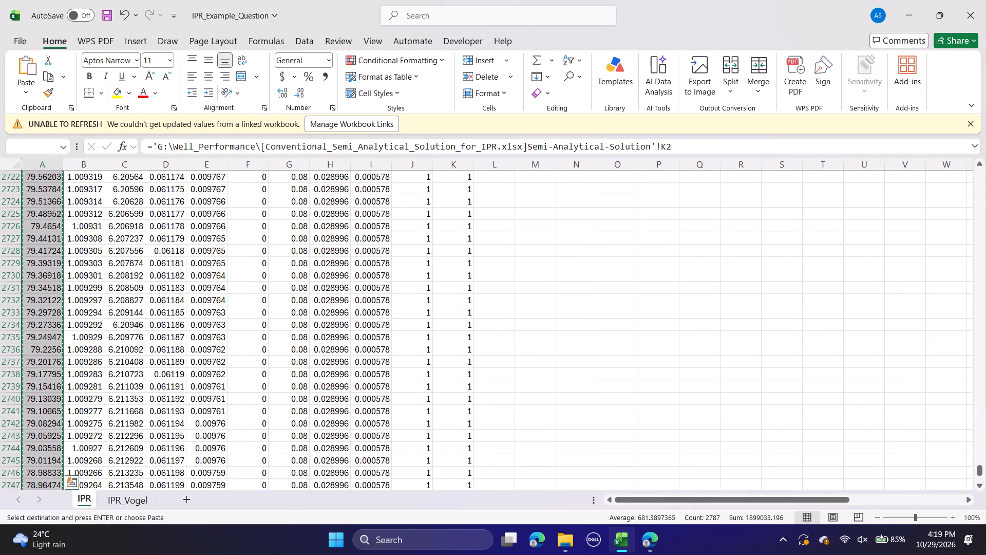
pyautogui.hotkey('ctrl', 'shift', 'Up')
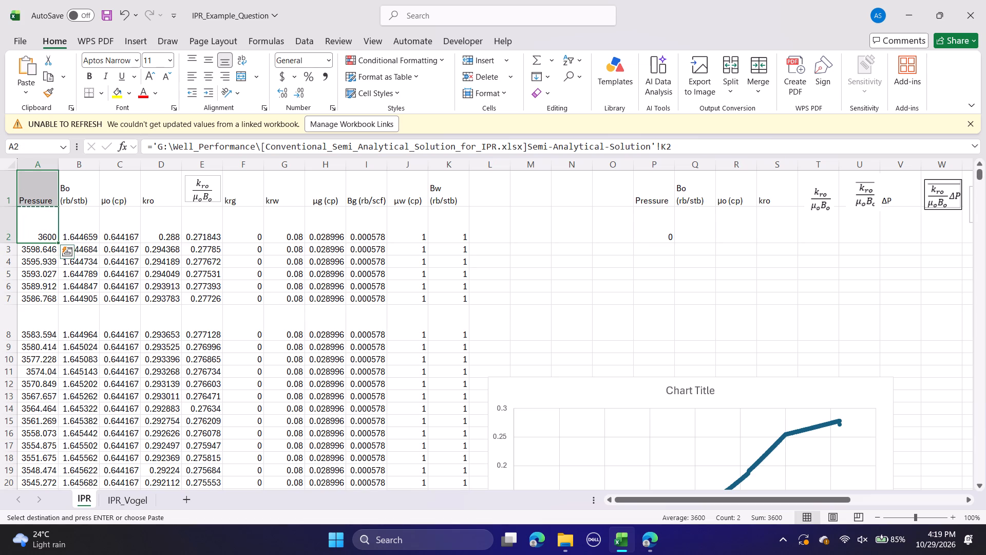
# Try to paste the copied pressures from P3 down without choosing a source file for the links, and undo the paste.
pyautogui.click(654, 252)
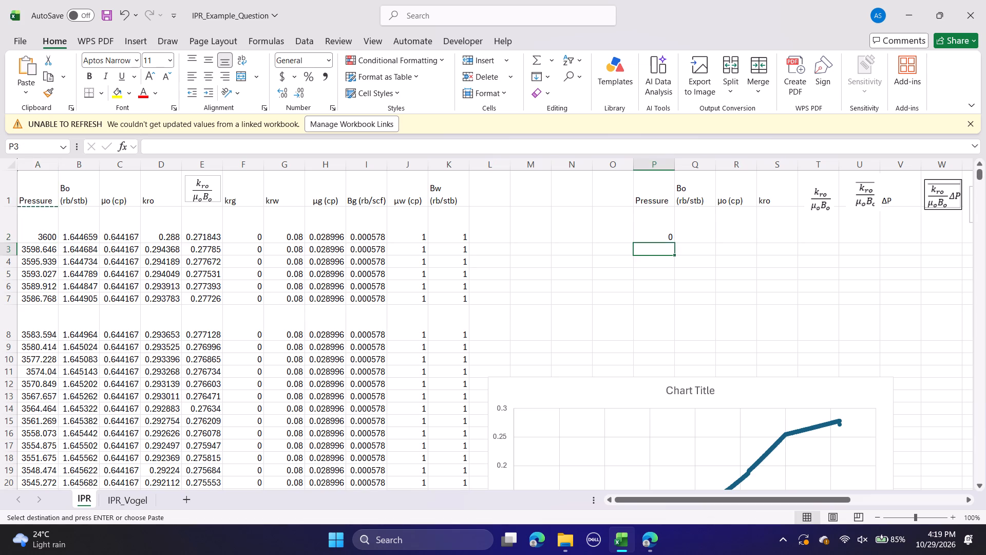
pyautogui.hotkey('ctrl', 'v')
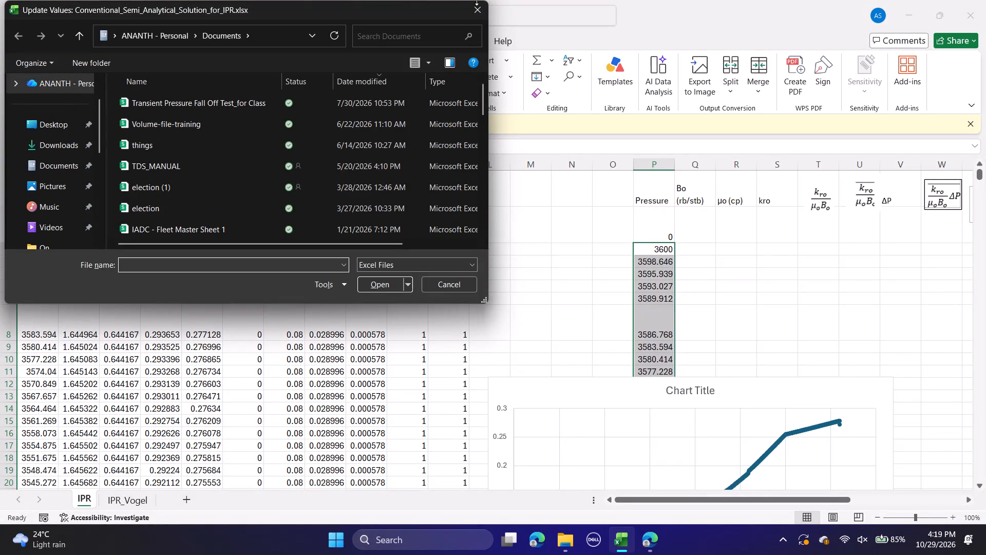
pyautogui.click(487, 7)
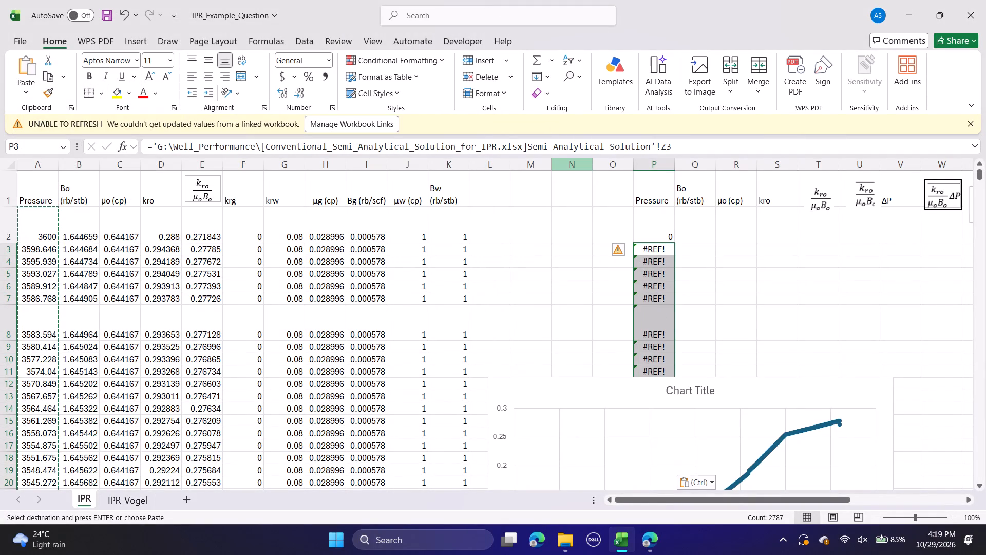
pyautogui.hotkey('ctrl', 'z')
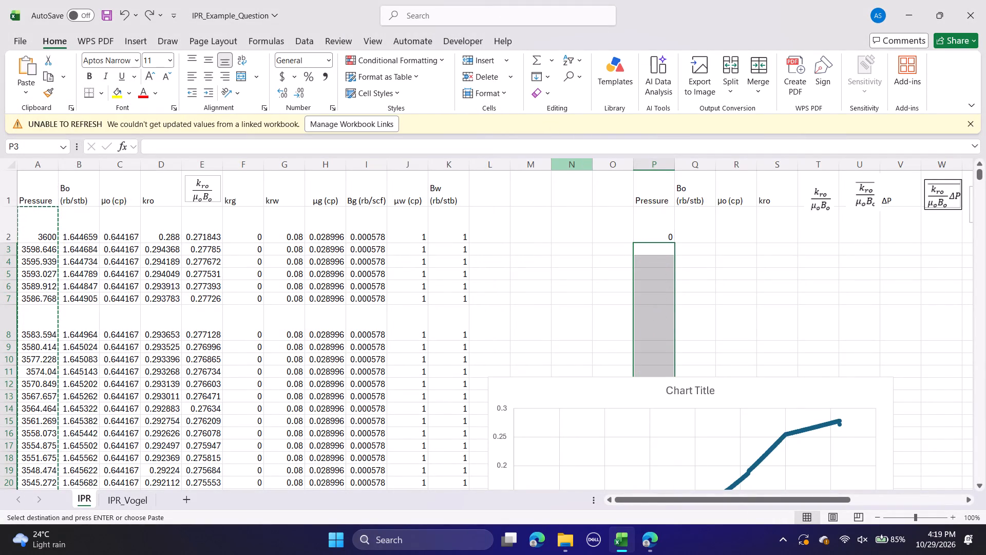
# Paste the copied Pressure values again from P3 down, closing the Update Values dialog without choosing a source workbook.
pyautogui.hotkey('ctrl', 'v')
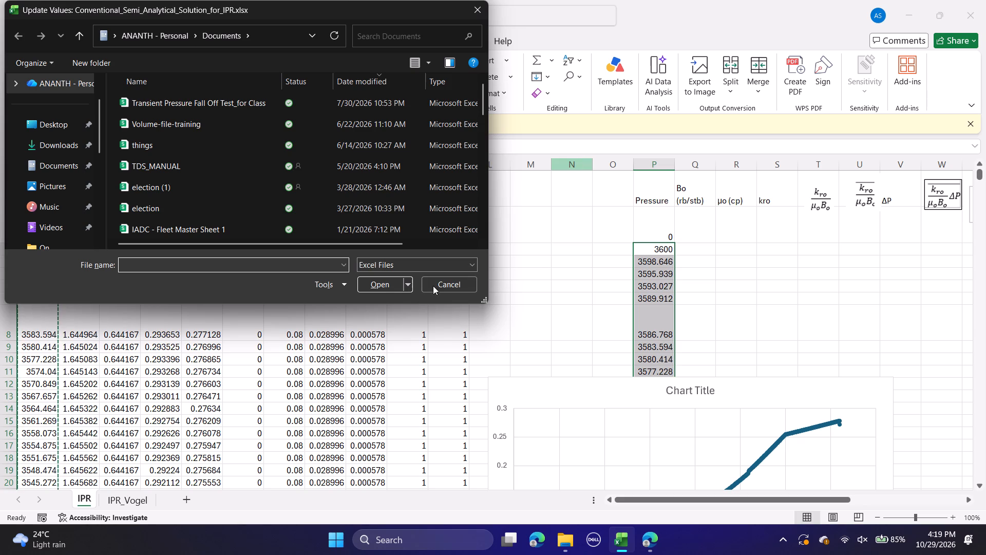
pyautogui.click(389, 286)
pyautogui.click(468, 7)
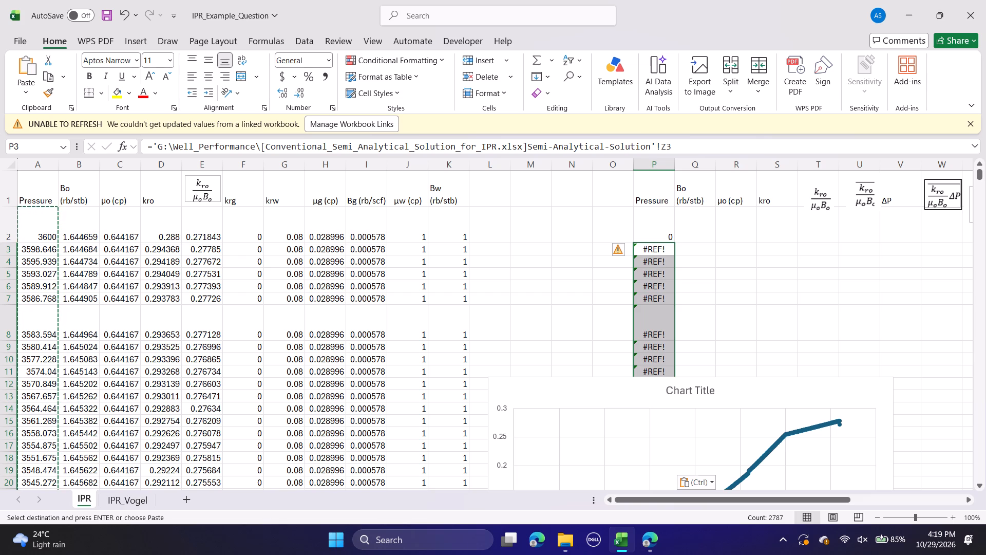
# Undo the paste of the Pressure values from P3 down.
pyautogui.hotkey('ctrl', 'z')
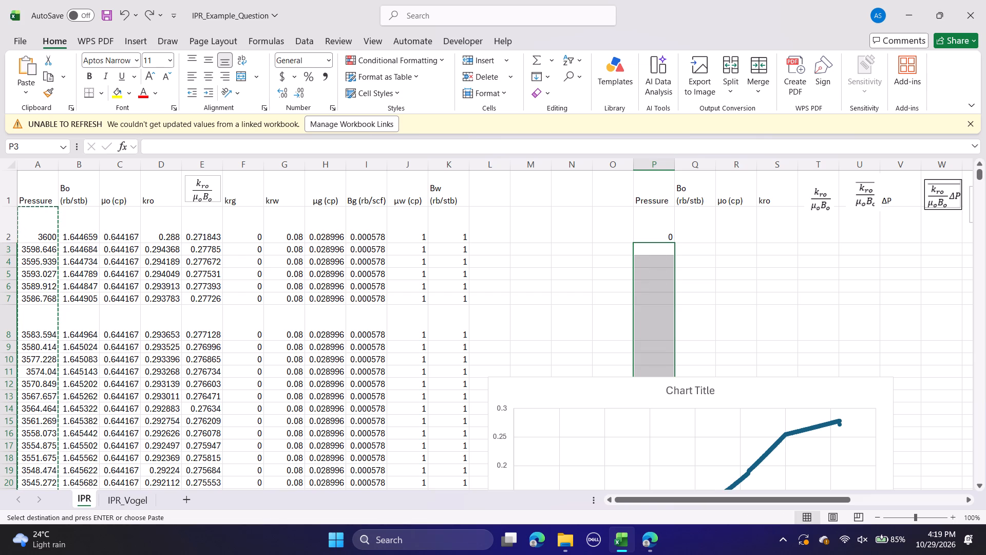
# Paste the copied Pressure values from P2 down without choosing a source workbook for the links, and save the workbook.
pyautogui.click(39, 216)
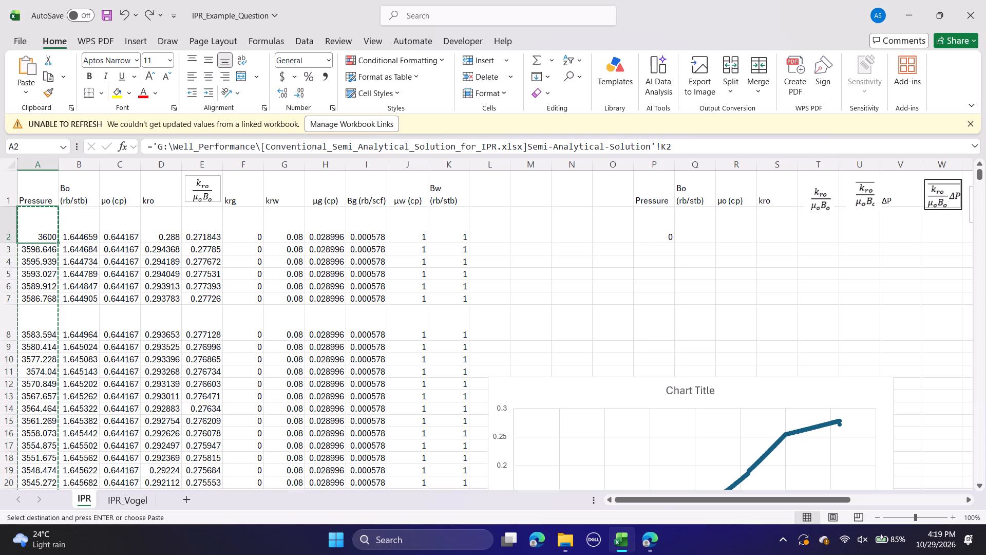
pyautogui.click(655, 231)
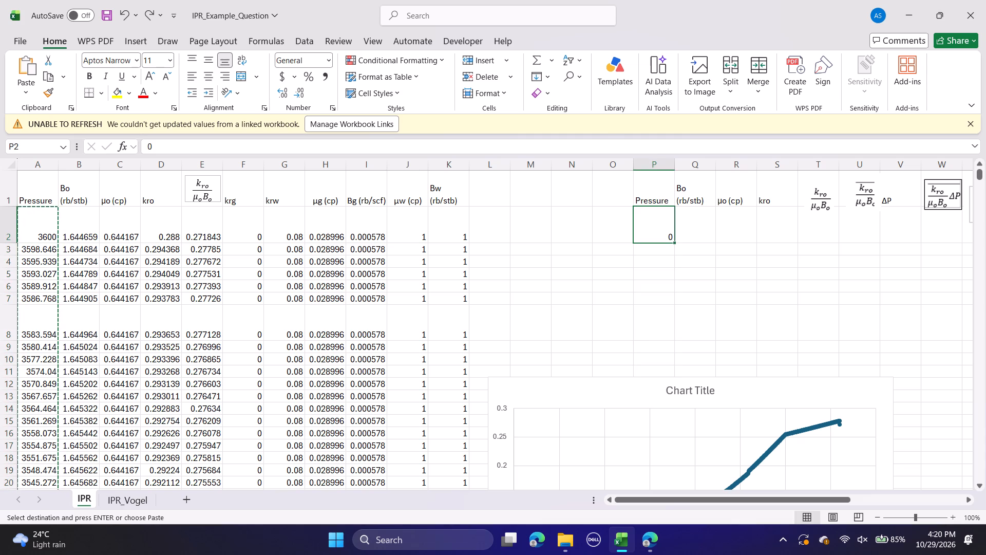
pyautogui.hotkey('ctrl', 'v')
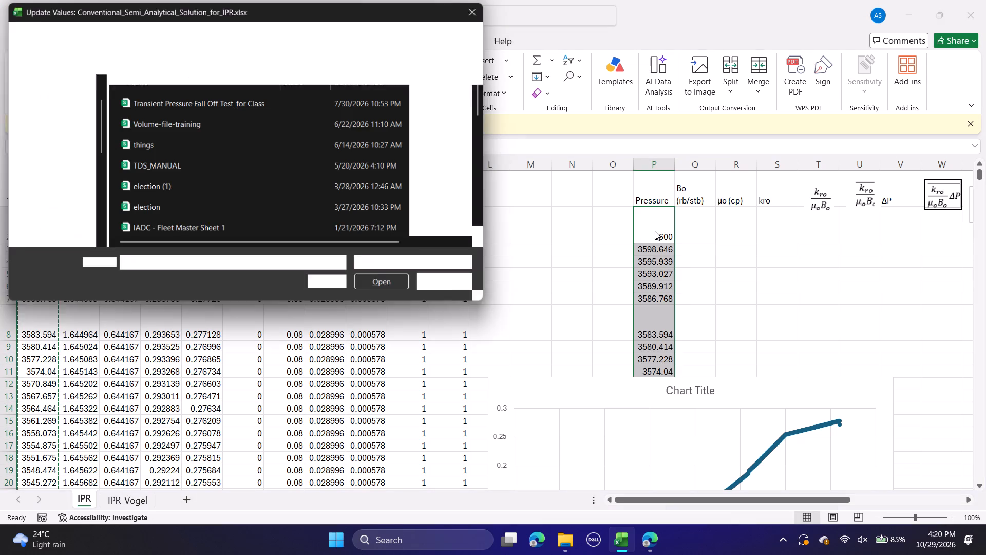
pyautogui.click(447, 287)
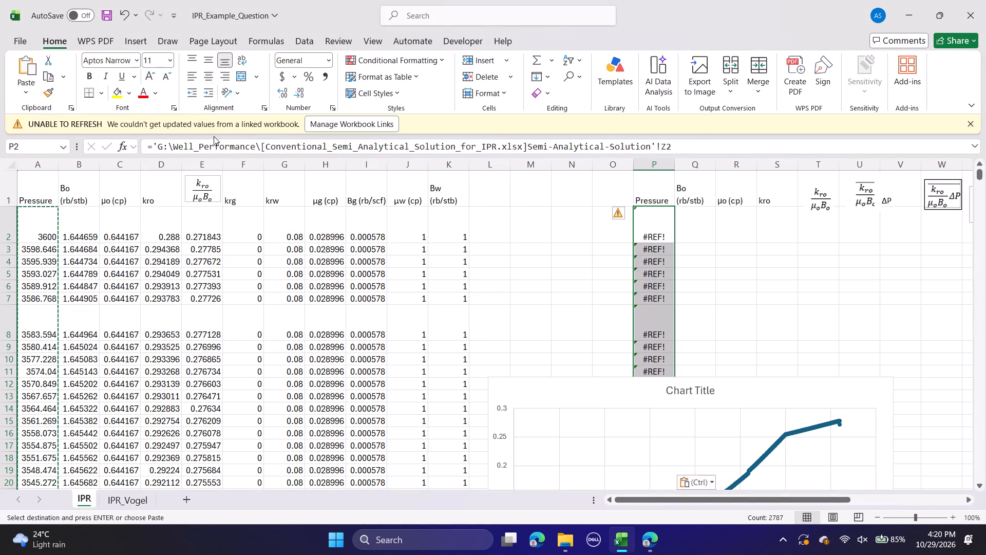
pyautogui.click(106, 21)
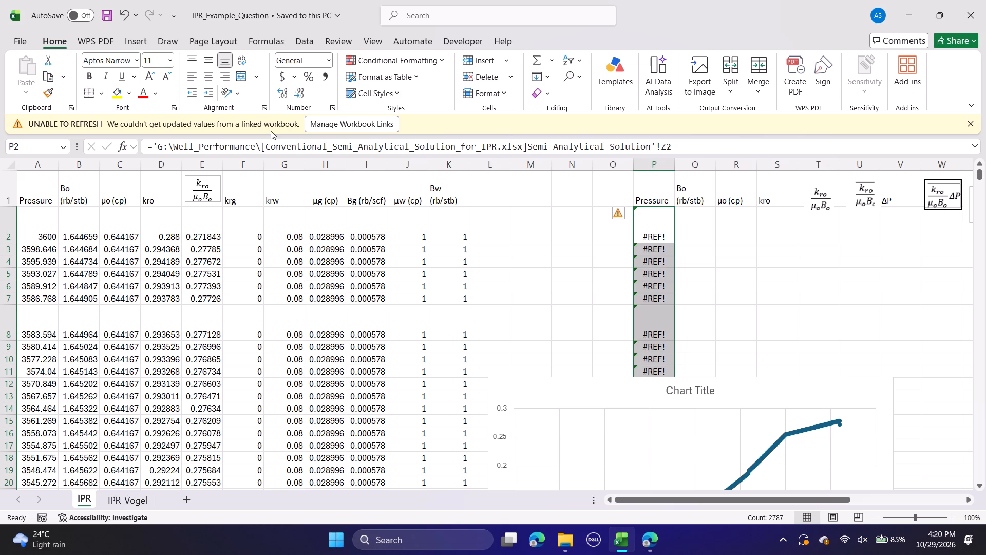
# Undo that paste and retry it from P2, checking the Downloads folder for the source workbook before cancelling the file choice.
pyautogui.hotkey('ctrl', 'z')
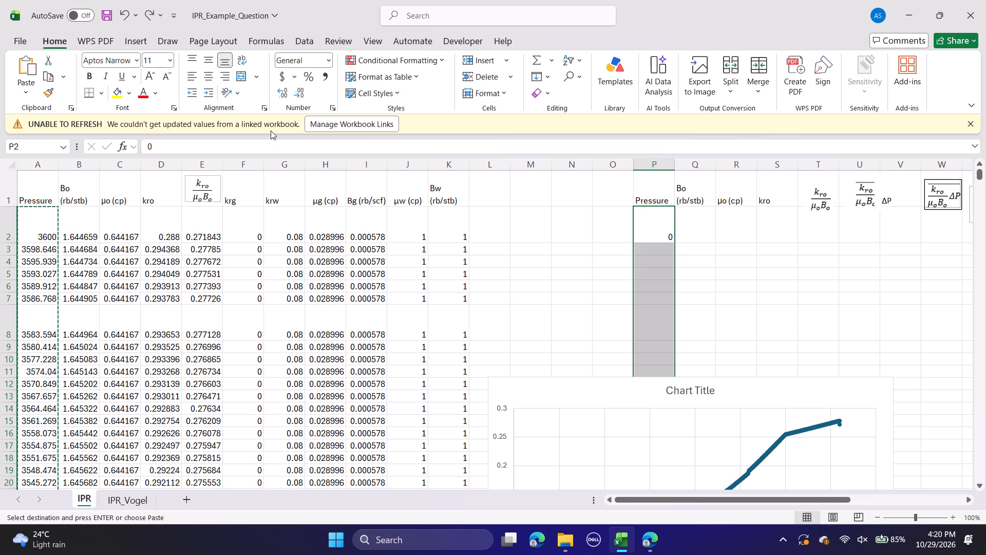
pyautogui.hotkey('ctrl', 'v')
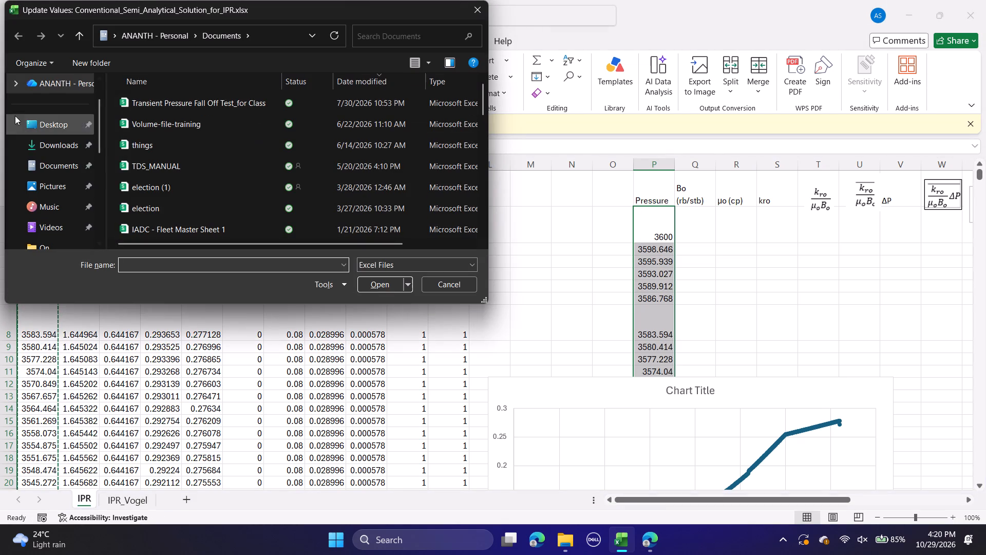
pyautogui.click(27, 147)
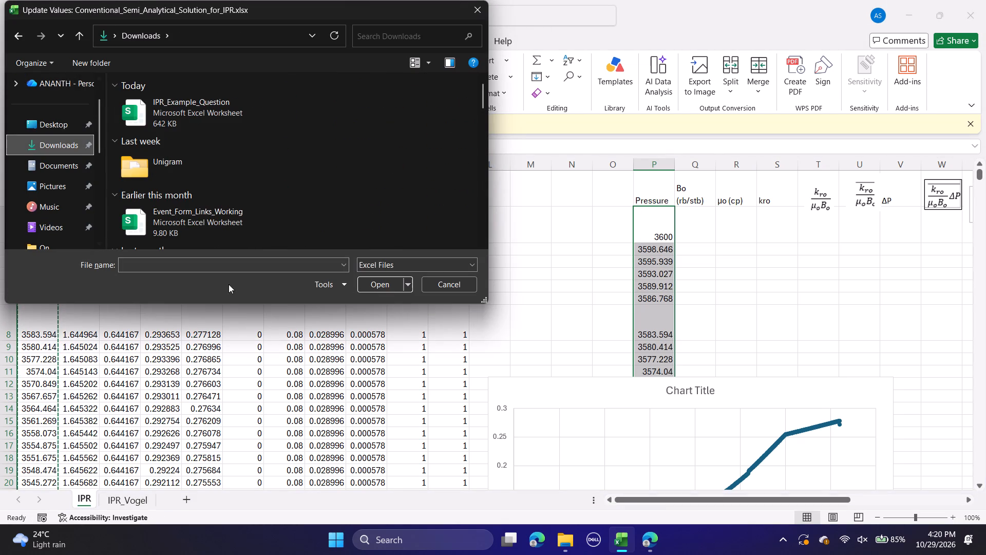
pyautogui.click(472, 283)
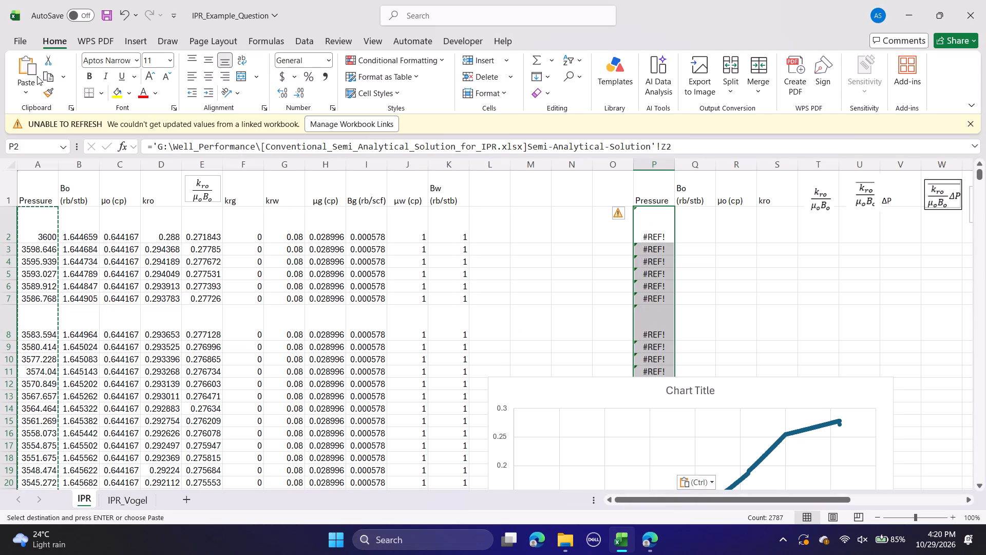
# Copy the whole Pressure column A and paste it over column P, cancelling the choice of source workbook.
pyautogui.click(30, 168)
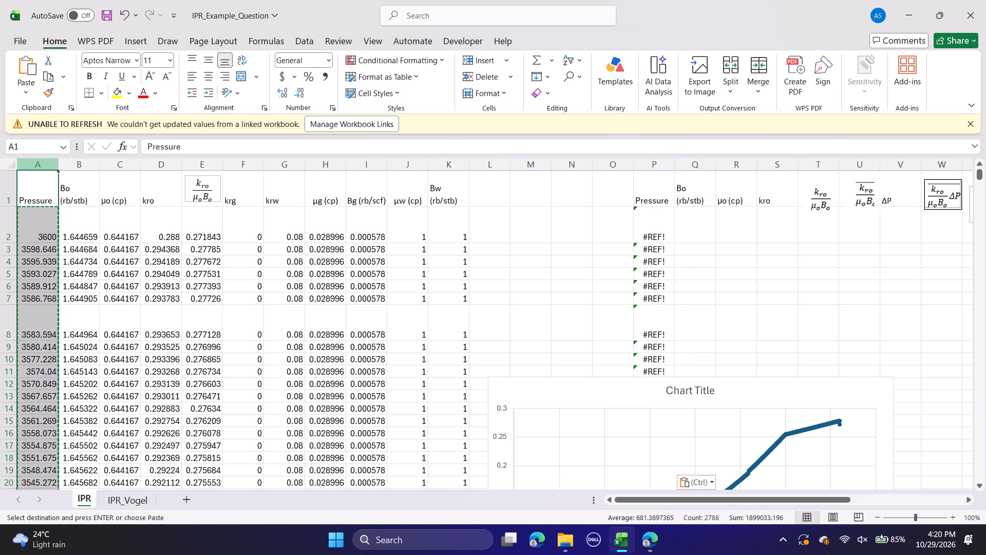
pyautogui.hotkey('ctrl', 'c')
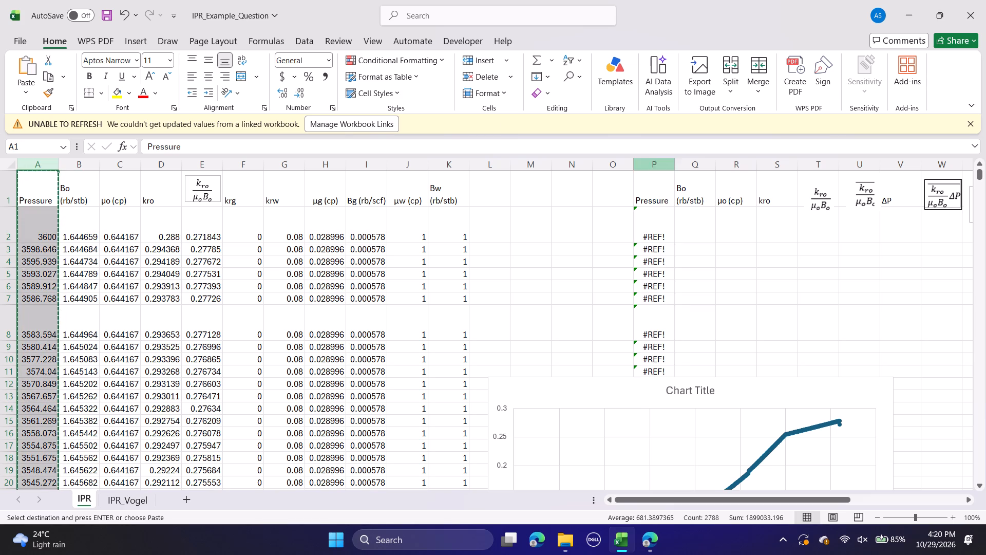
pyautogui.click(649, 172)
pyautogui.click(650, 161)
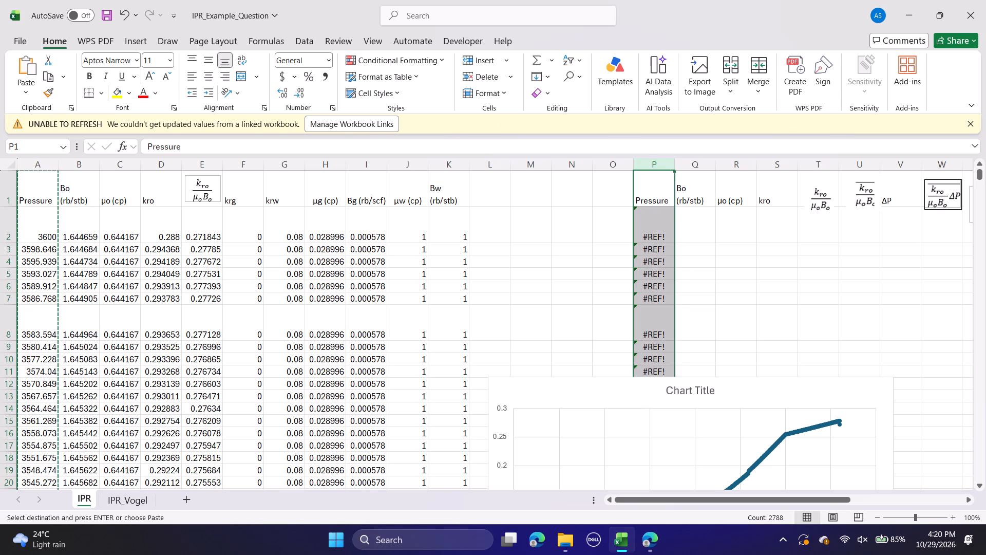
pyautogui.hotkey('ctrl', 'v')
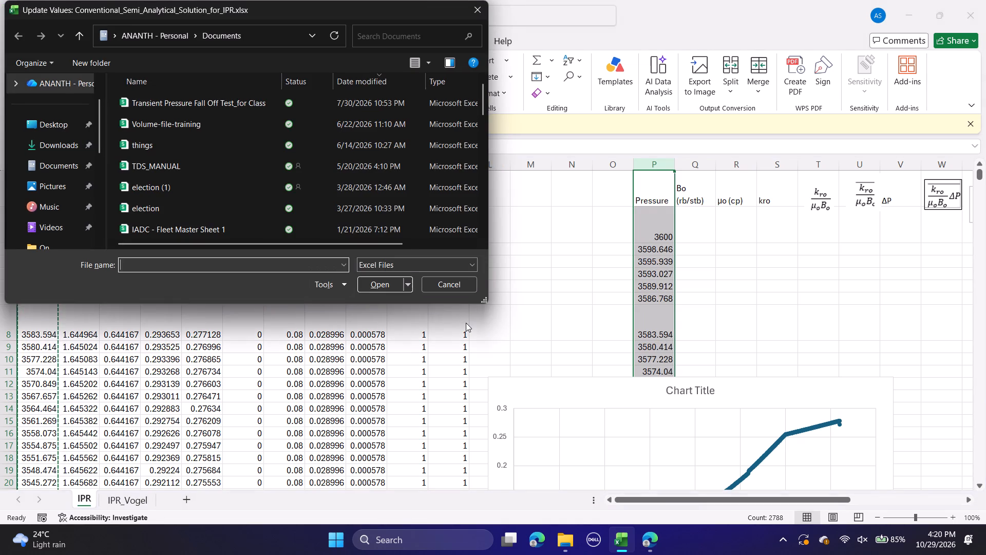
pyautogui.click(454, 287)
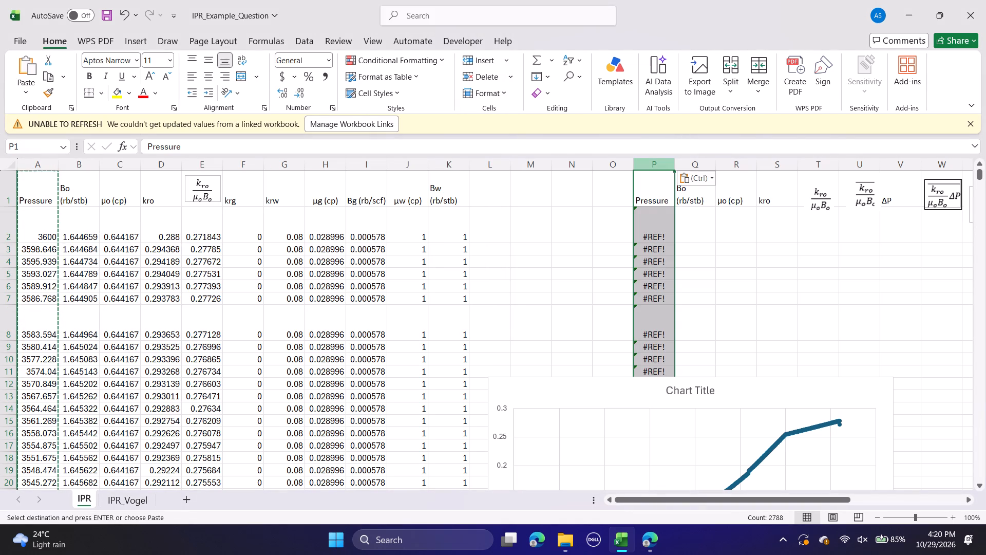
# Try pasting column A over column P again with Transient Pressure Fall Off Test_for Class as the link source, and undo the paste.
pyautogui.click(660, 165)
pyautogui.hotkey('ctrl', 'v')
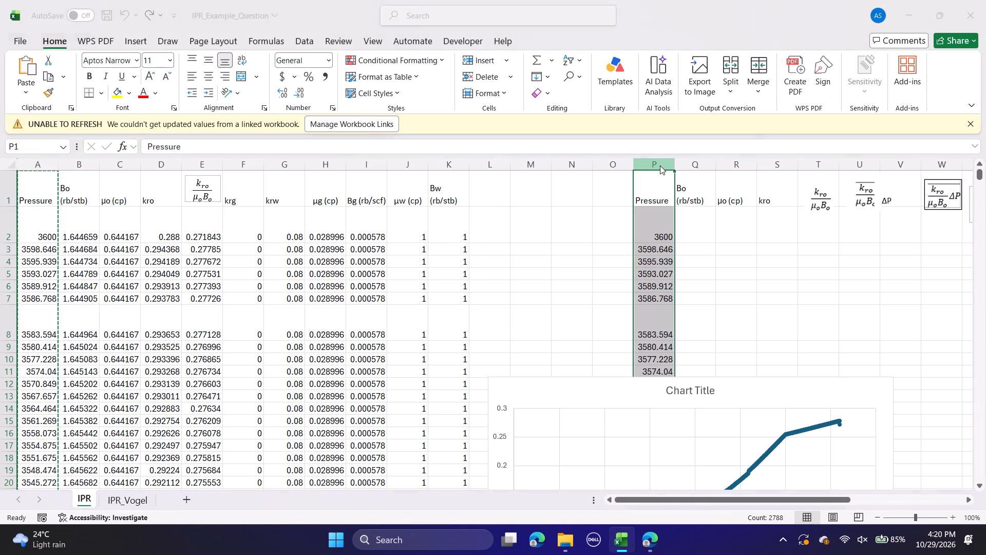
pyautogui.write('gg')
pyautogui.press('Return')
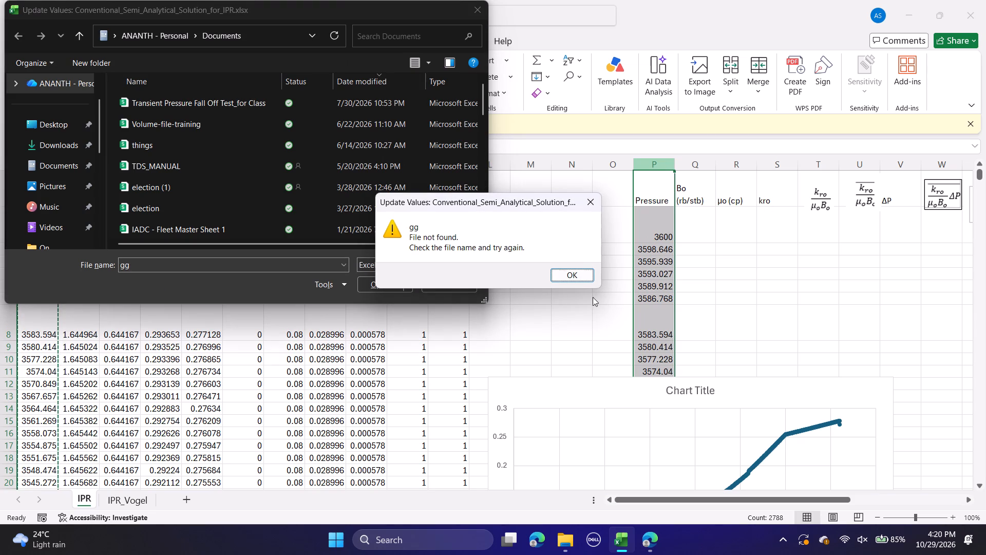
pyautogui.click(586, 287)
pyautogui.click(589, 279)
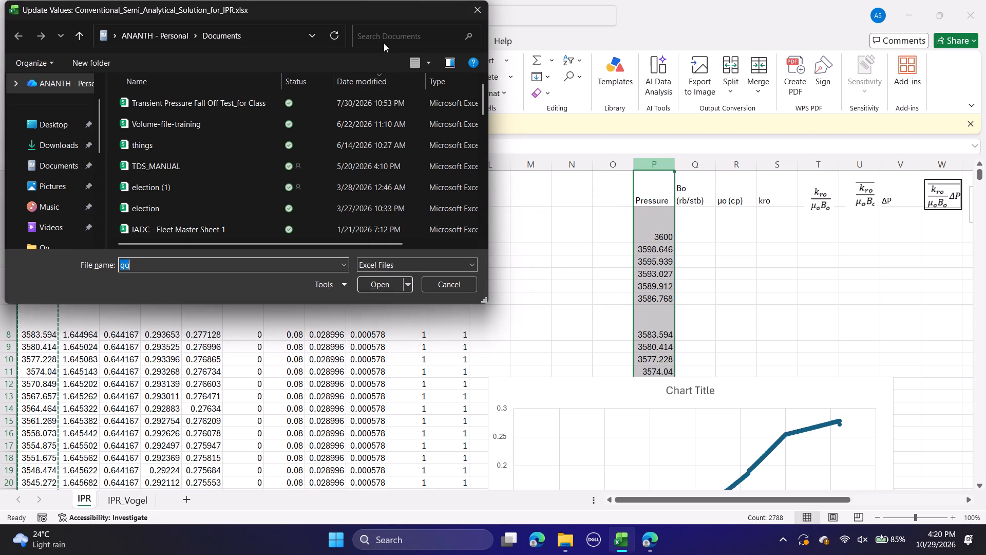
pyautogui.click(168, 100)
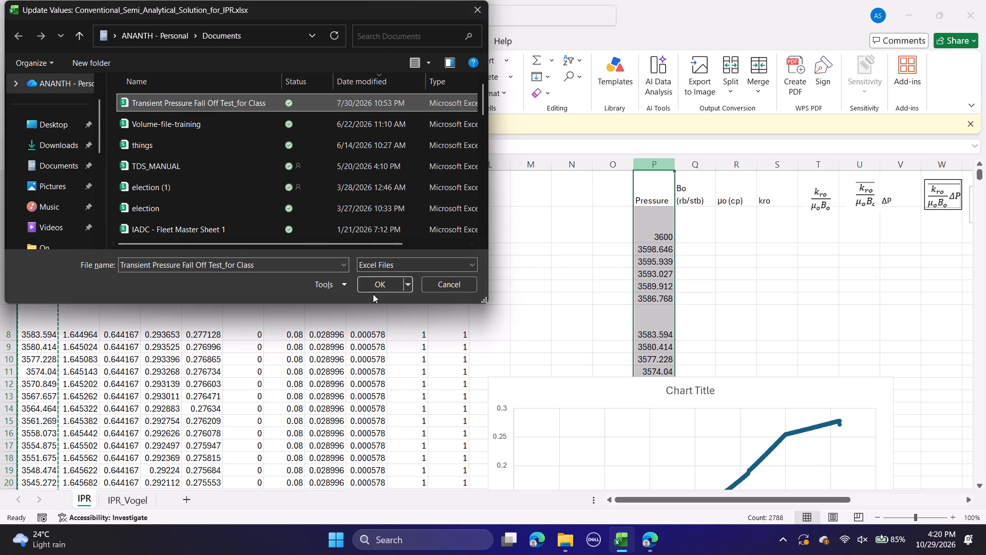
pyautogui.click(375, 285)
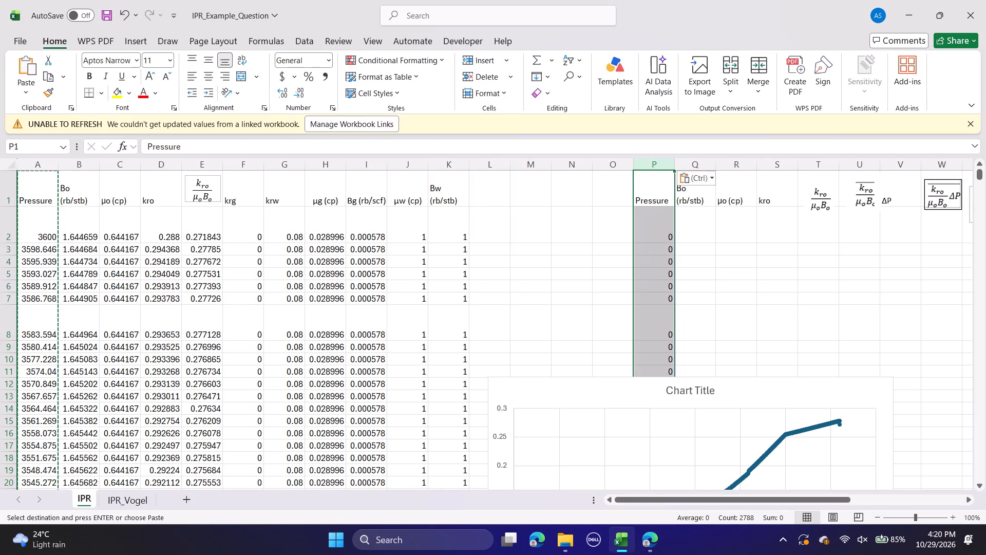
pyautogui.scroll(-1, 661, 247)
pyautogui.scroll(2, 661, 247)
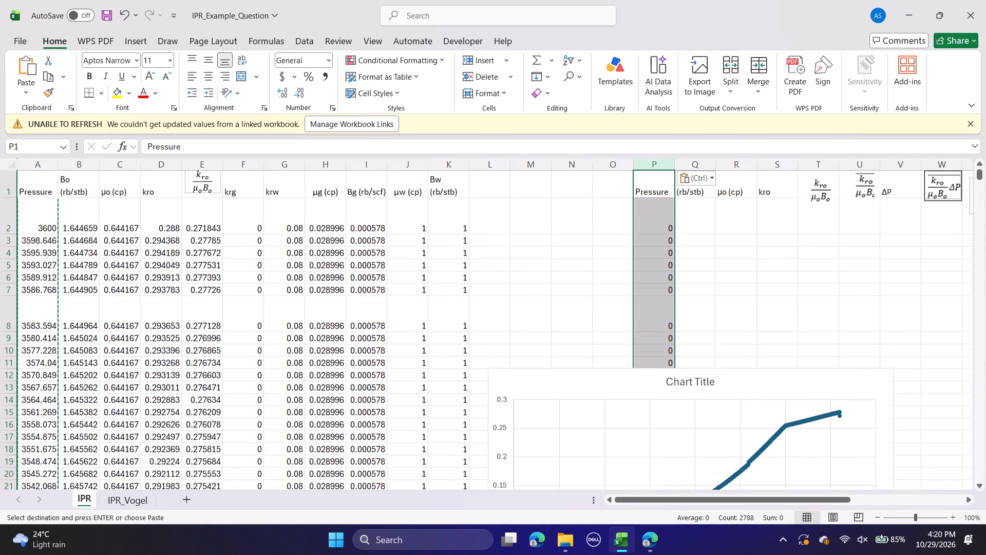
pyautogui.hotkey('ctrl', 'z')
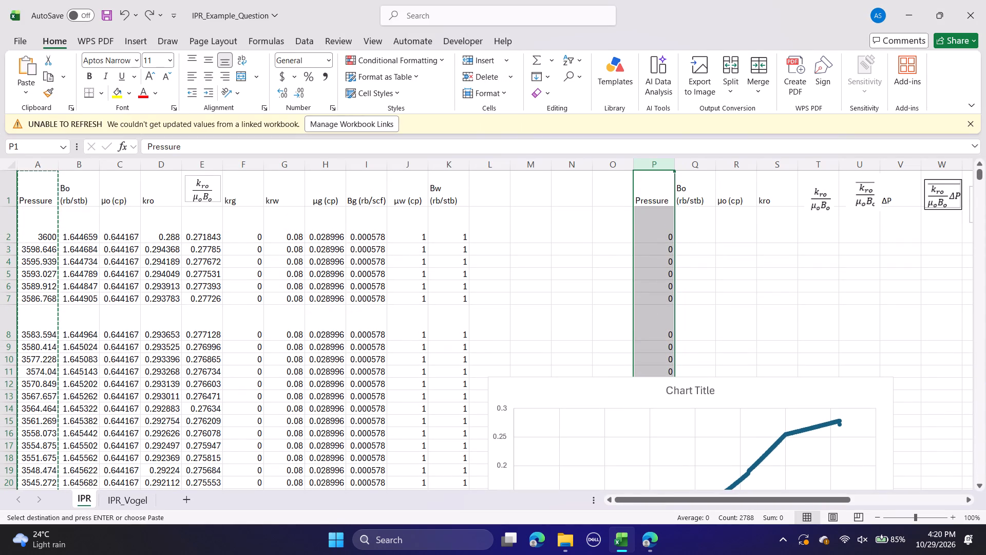
# Examine the external link formula in P2 and the Conventional_Semi_Analytical_Solution_for_IPR entry under Workbook Links, including the cell that uses it.
pyautogui.click(661, 237)
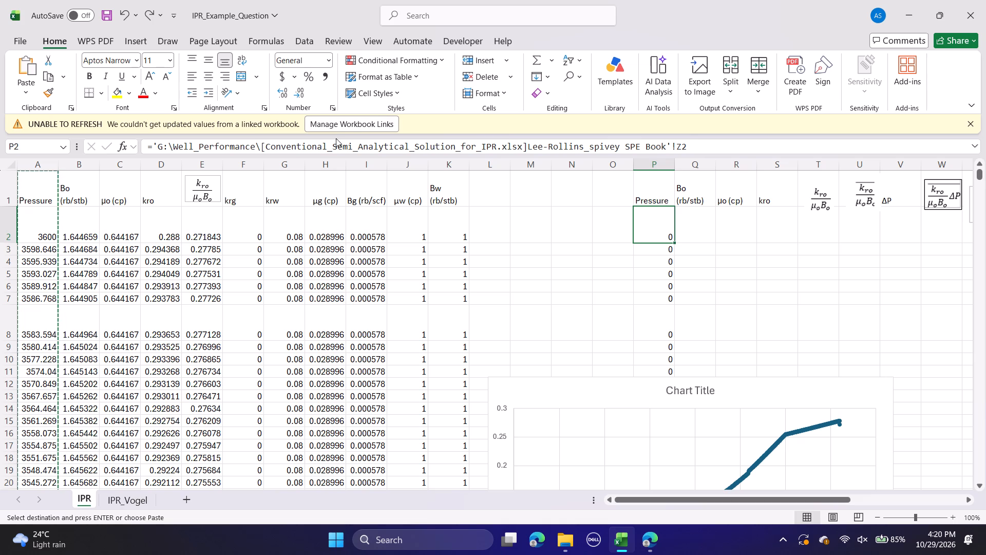
pyautogui.click(344, 121)
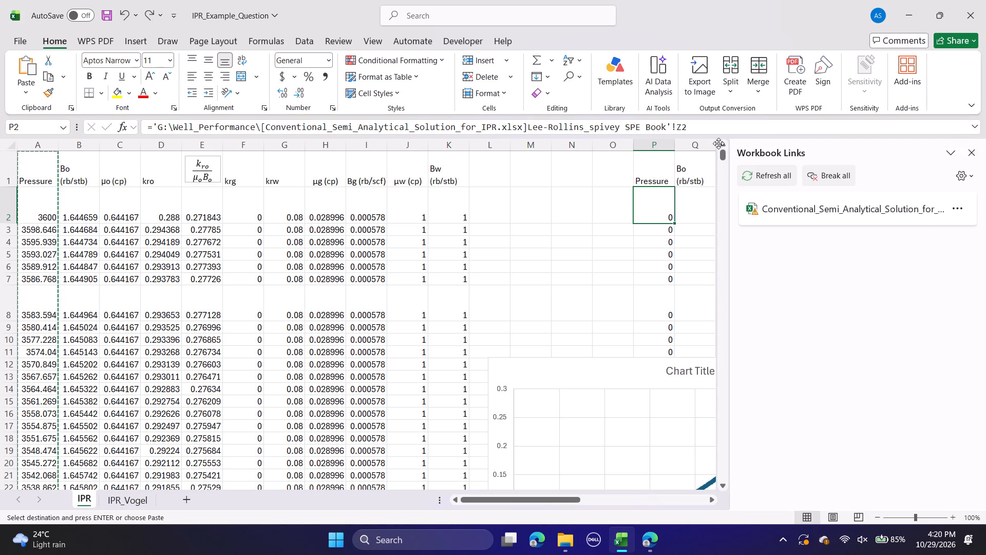
pyautogui.click(863, 209)
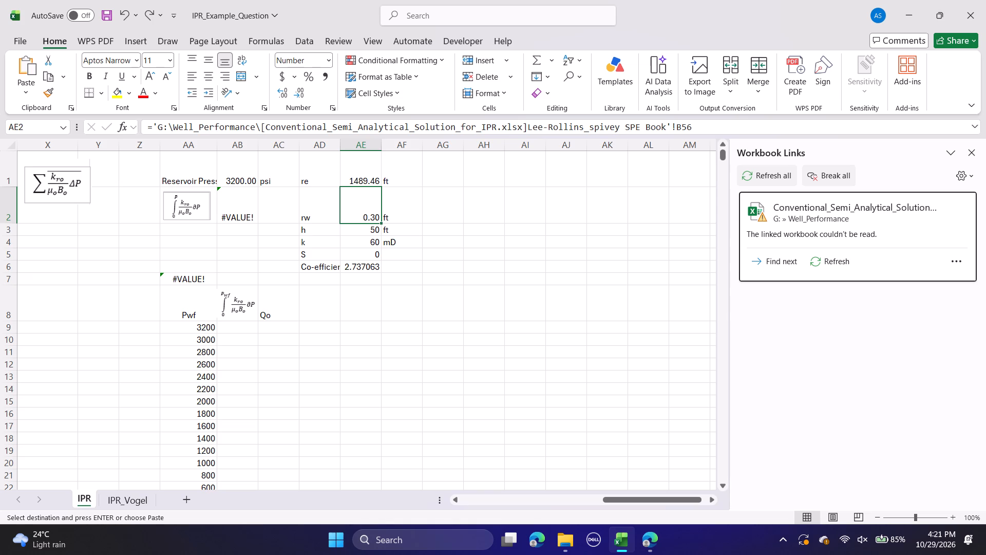
pyautogui.scroll(-2, 247, 400)
pyautogui.scroll(4, 247, 400)
pyautogui.hscroll(7, 257, 401)
pyautogui.hscroll(-2, 257, 401)
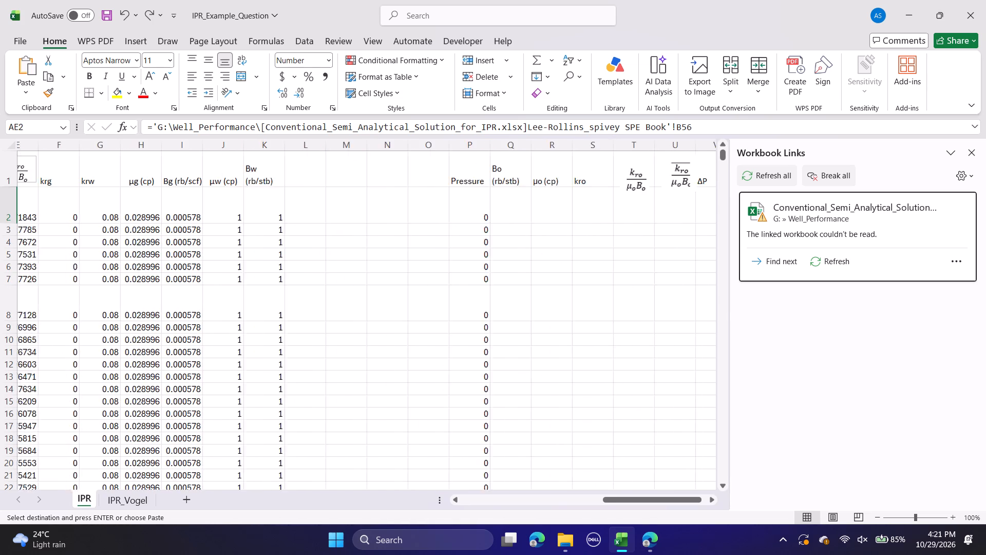
pyautogui.hscroll(-2, 257, 401)
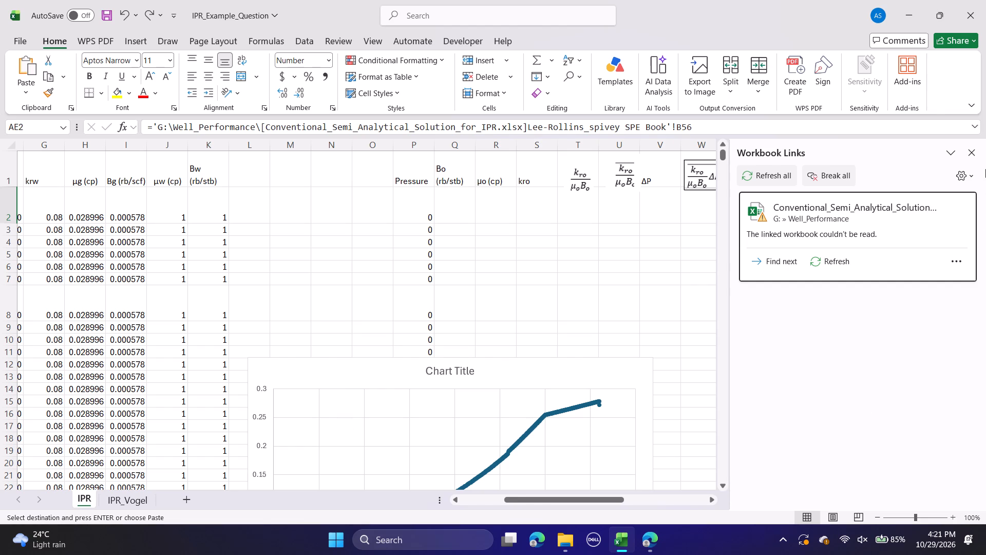
pyautogui.click(972, 149)
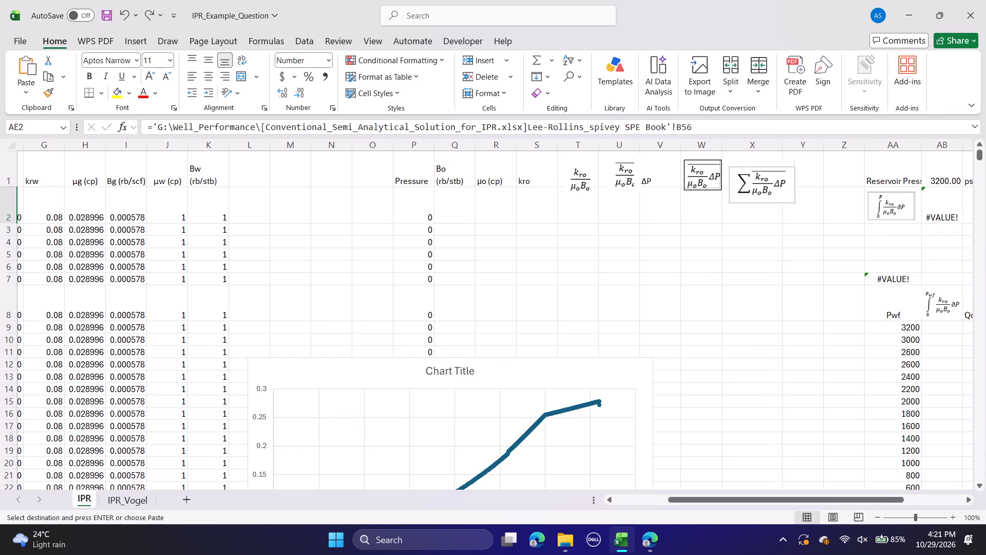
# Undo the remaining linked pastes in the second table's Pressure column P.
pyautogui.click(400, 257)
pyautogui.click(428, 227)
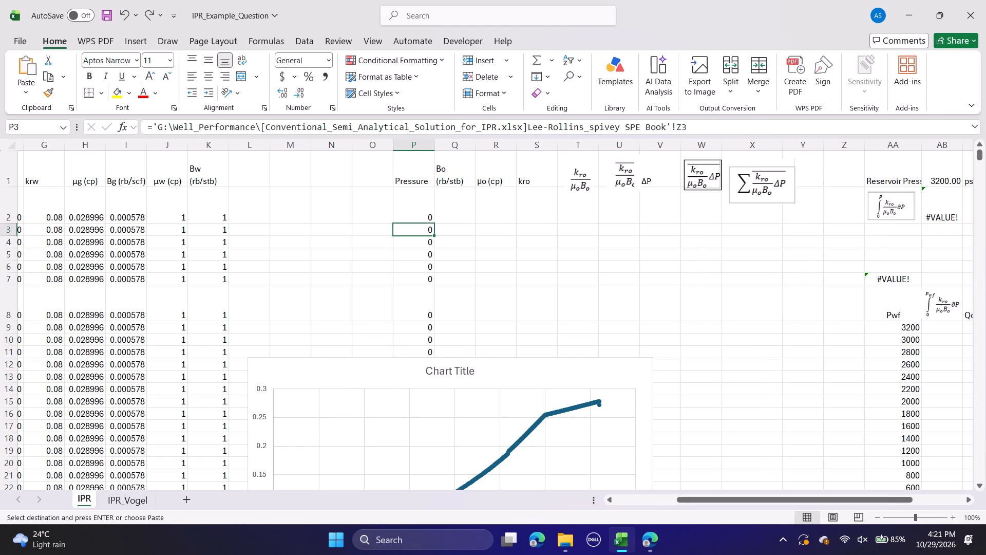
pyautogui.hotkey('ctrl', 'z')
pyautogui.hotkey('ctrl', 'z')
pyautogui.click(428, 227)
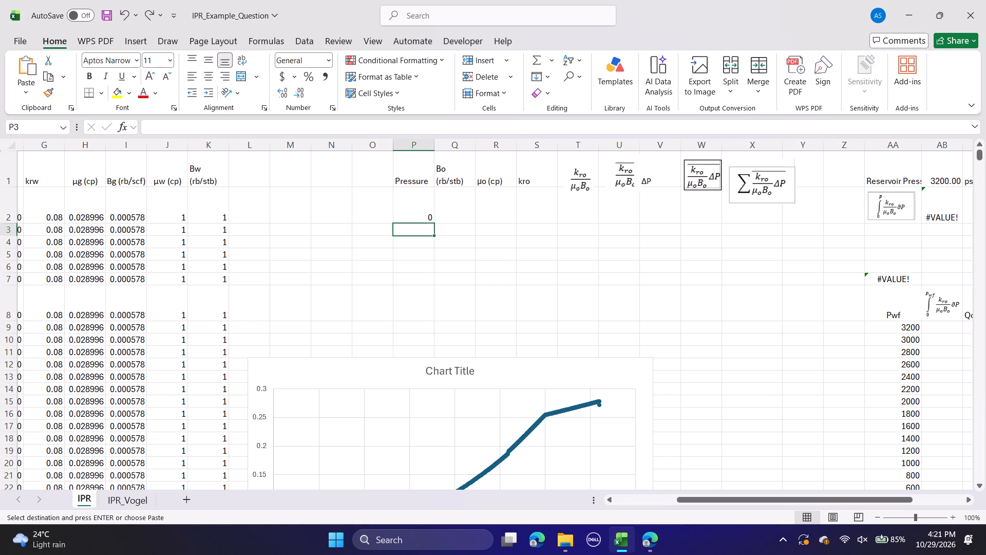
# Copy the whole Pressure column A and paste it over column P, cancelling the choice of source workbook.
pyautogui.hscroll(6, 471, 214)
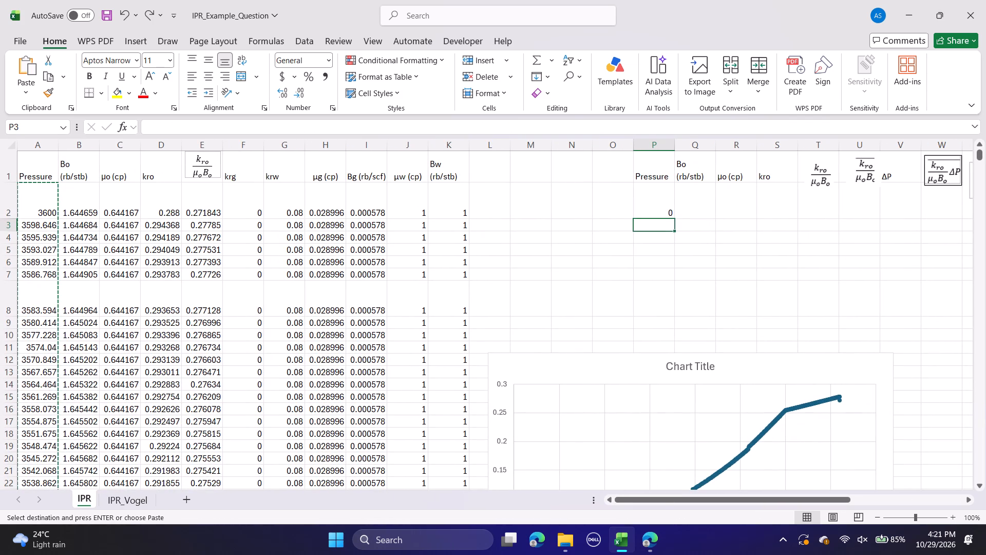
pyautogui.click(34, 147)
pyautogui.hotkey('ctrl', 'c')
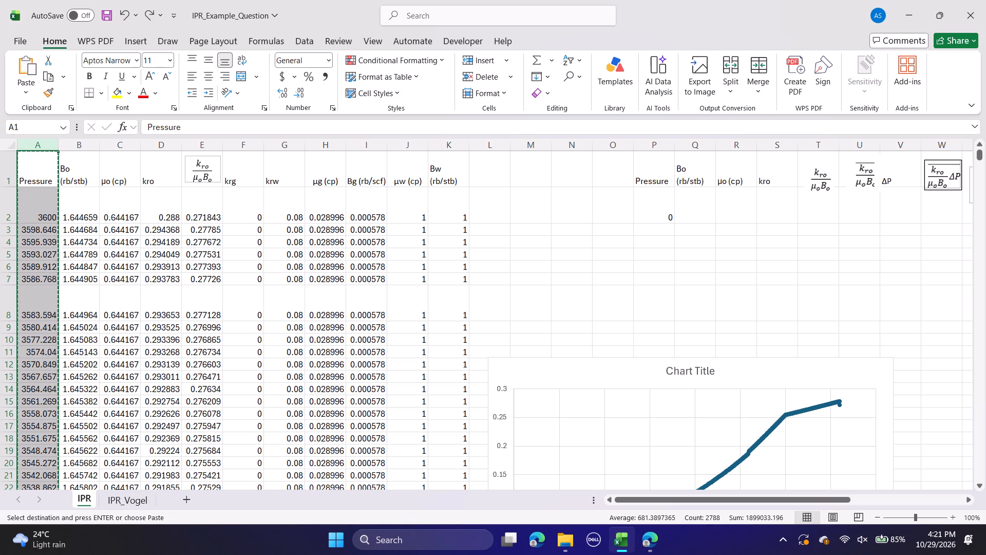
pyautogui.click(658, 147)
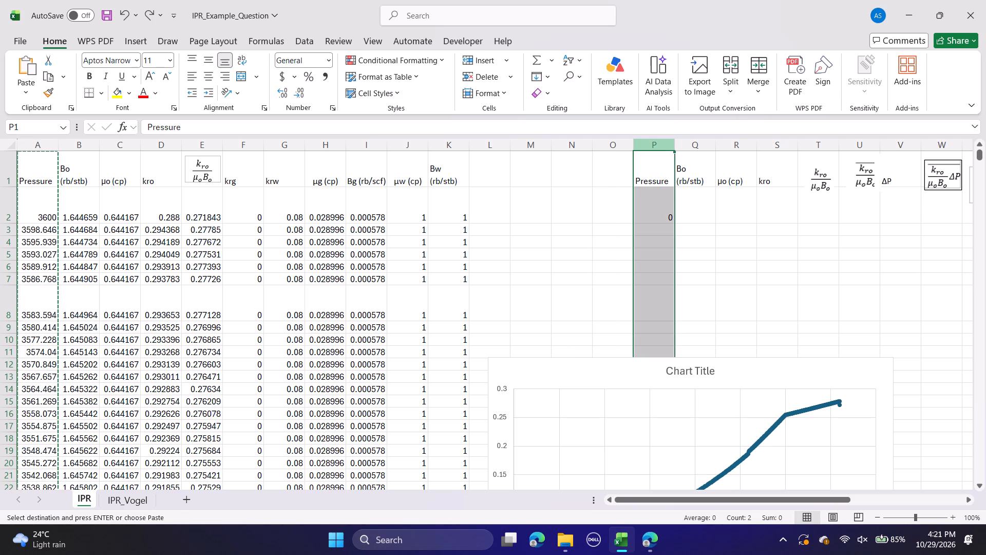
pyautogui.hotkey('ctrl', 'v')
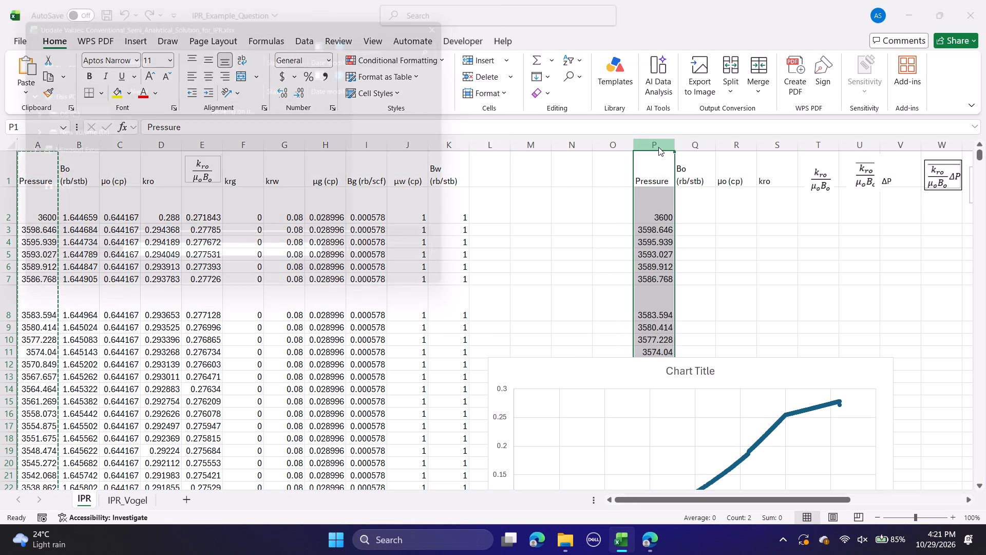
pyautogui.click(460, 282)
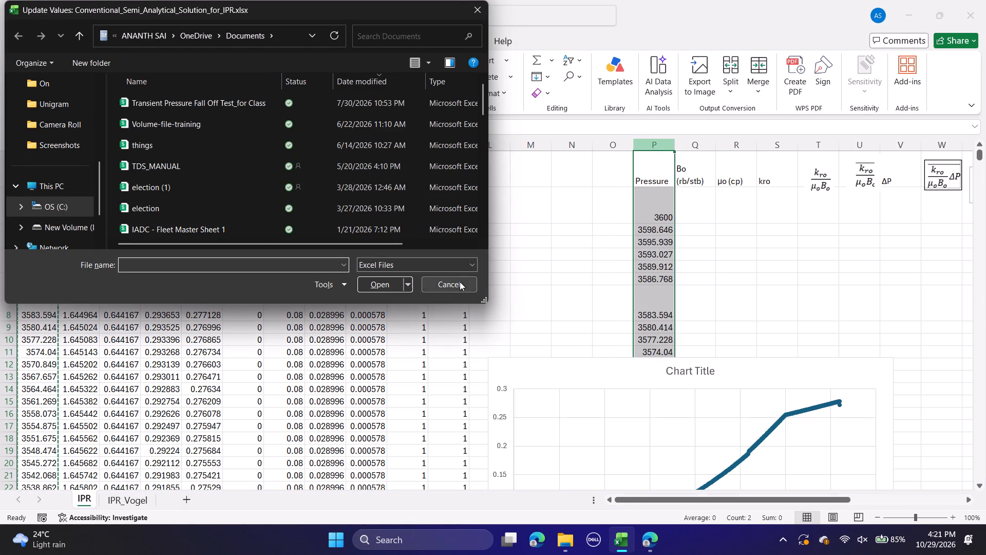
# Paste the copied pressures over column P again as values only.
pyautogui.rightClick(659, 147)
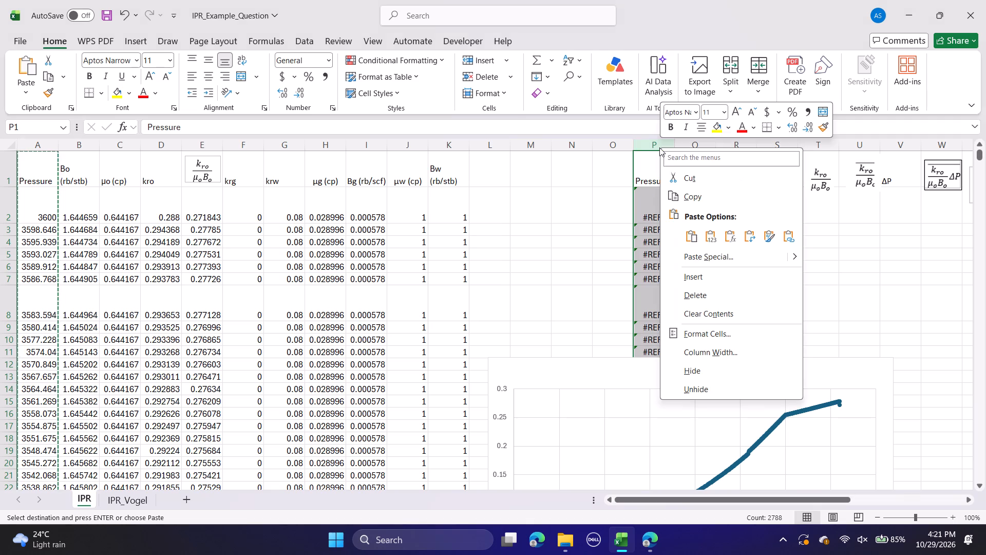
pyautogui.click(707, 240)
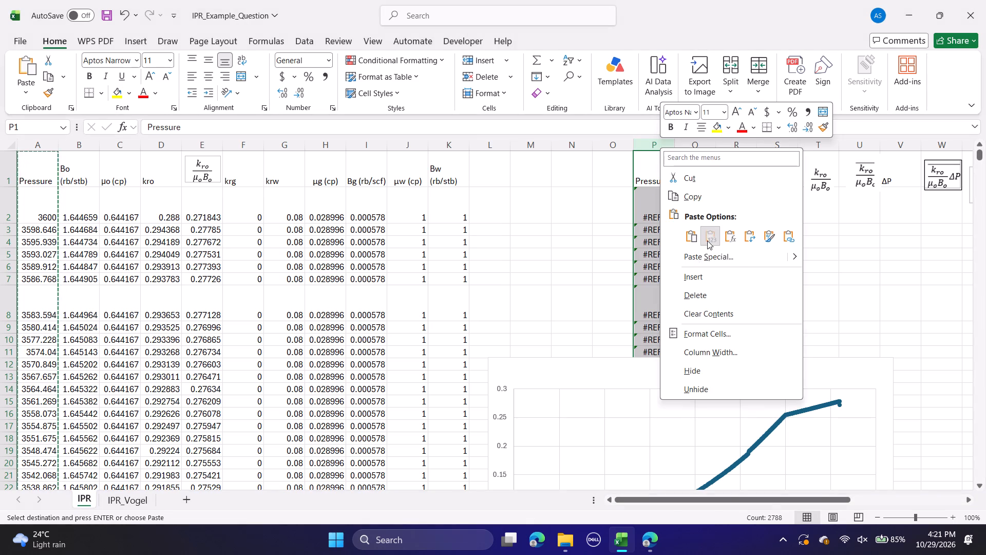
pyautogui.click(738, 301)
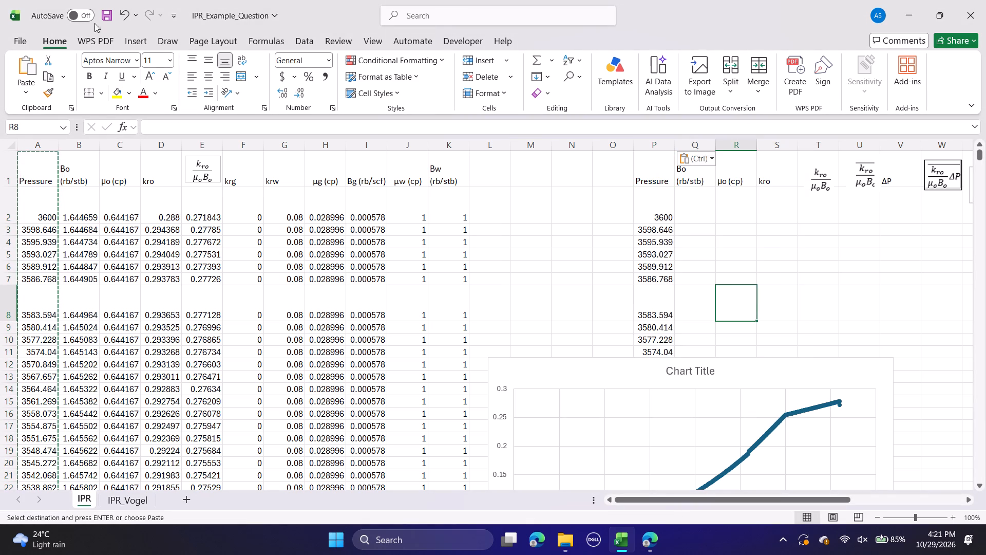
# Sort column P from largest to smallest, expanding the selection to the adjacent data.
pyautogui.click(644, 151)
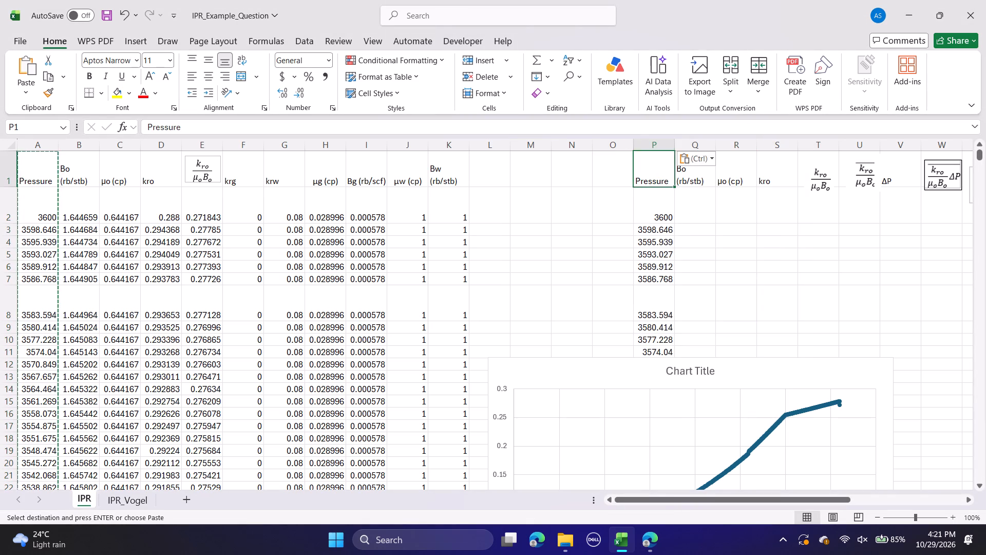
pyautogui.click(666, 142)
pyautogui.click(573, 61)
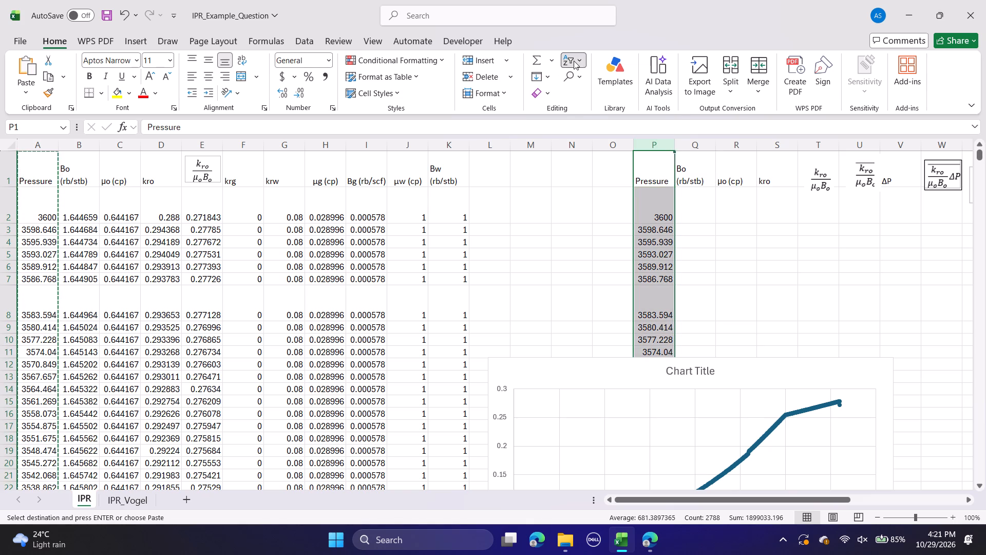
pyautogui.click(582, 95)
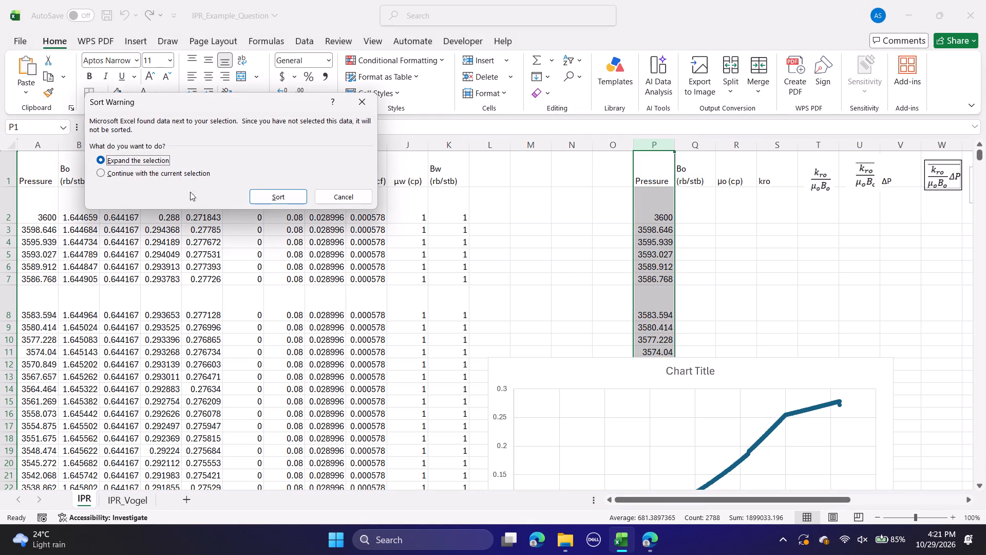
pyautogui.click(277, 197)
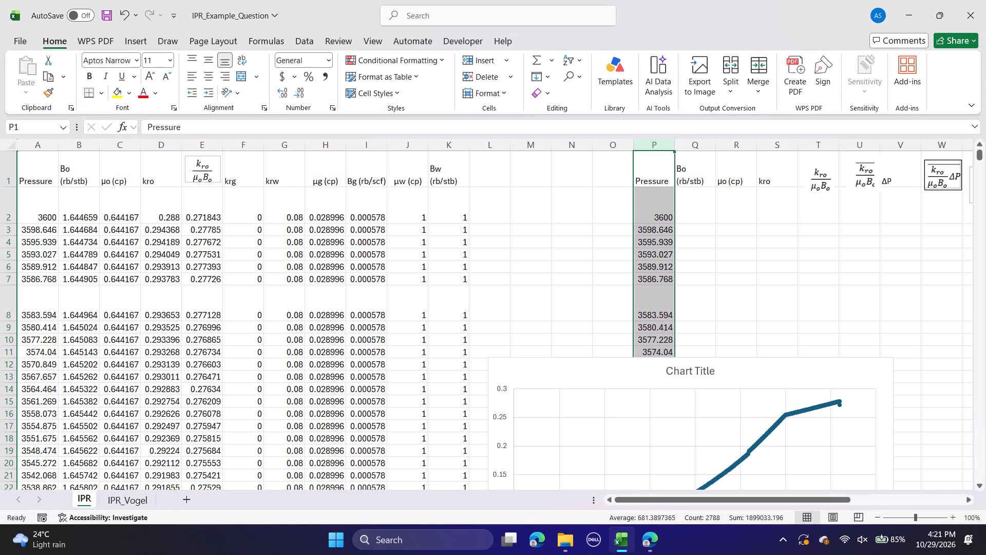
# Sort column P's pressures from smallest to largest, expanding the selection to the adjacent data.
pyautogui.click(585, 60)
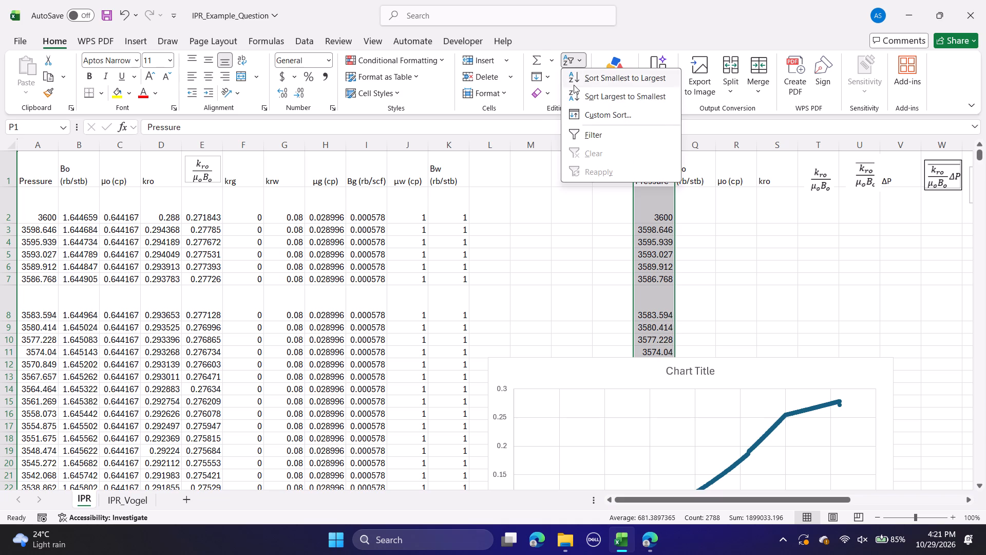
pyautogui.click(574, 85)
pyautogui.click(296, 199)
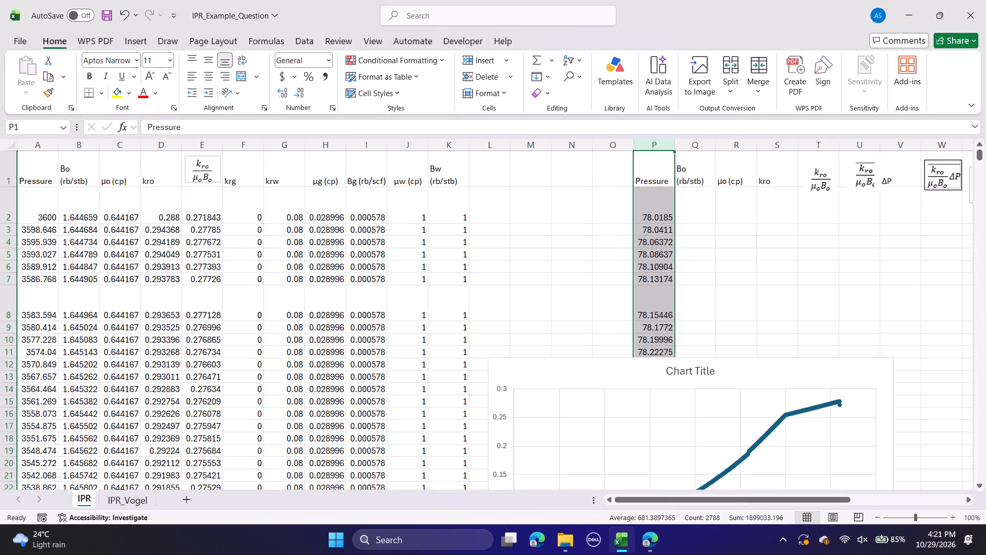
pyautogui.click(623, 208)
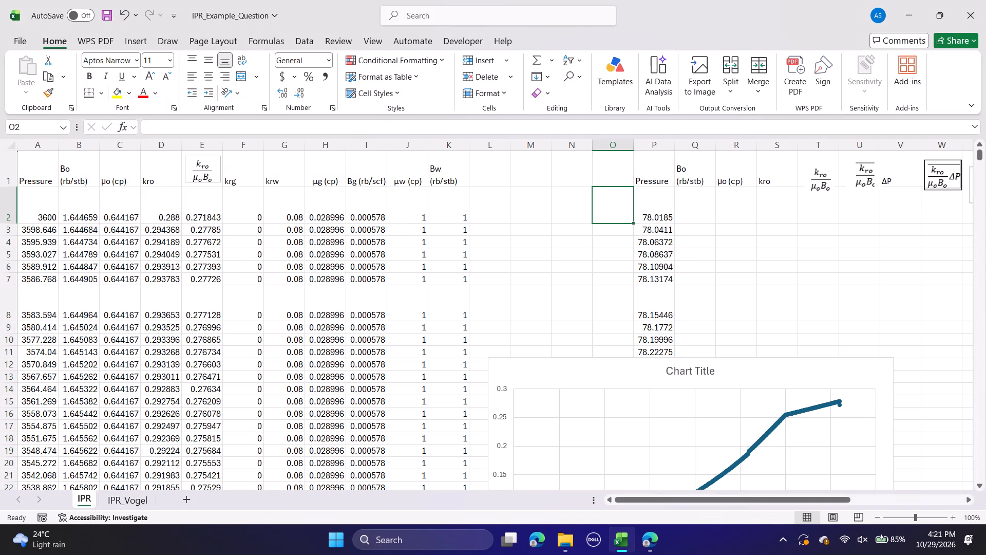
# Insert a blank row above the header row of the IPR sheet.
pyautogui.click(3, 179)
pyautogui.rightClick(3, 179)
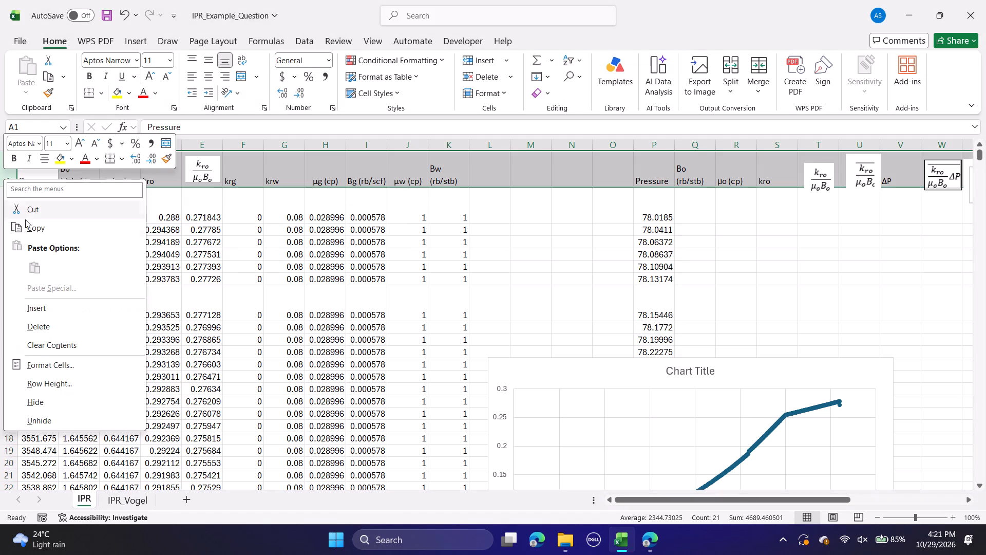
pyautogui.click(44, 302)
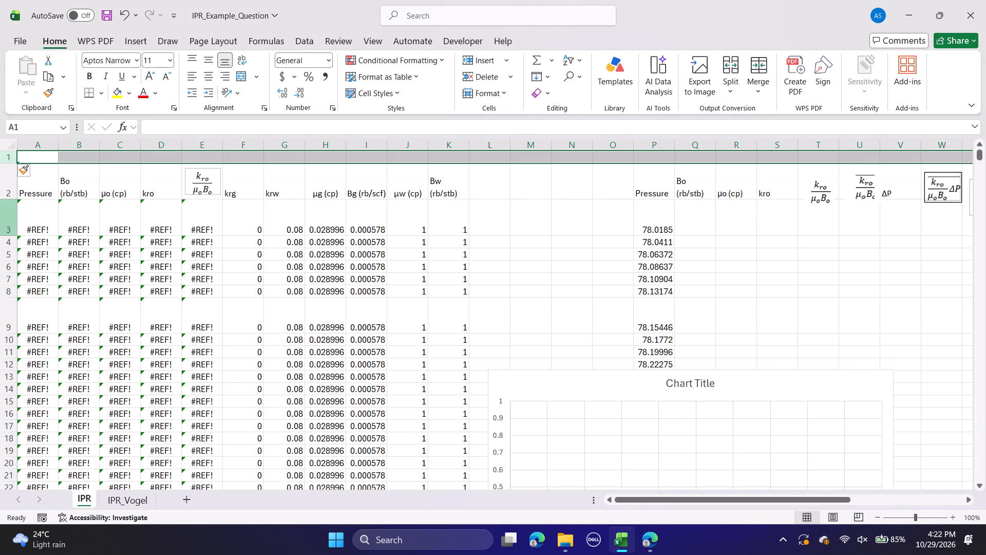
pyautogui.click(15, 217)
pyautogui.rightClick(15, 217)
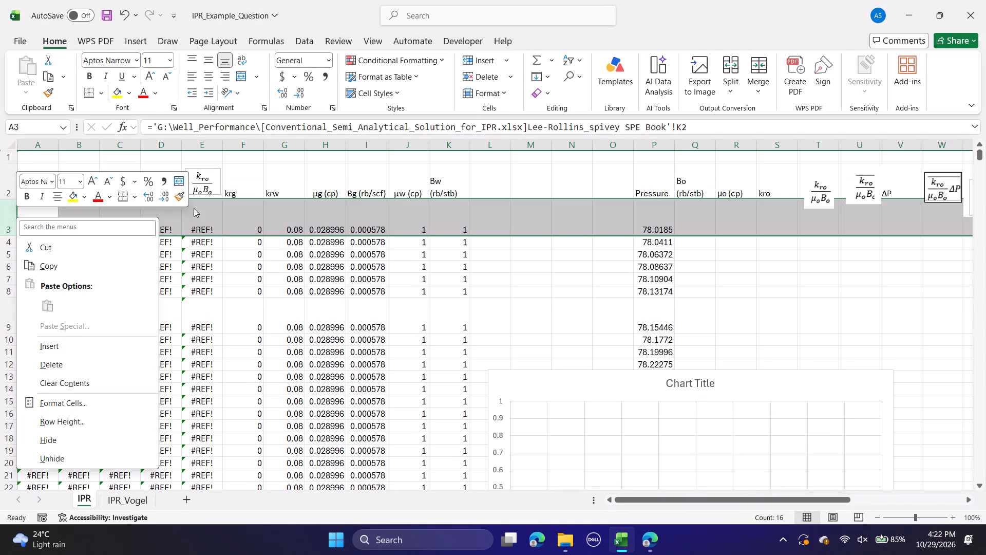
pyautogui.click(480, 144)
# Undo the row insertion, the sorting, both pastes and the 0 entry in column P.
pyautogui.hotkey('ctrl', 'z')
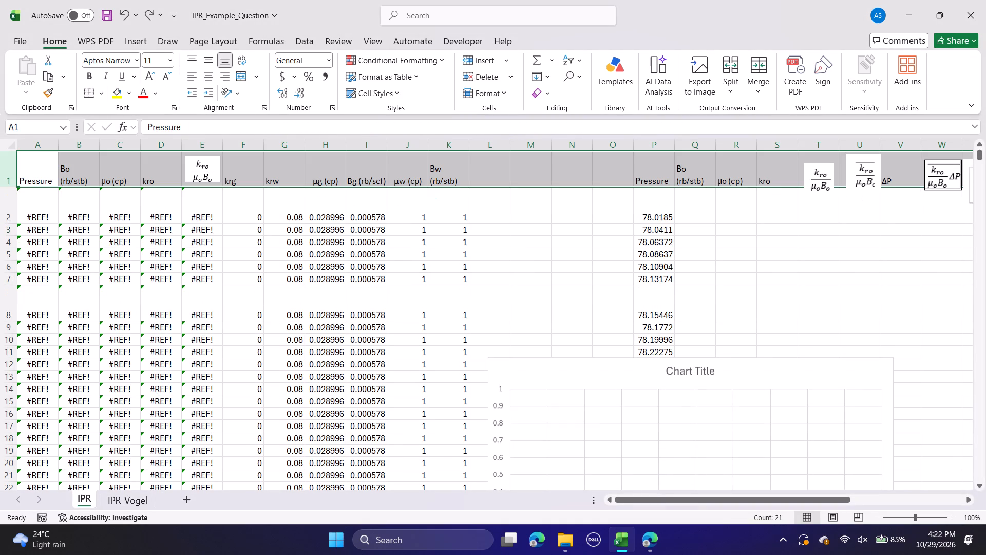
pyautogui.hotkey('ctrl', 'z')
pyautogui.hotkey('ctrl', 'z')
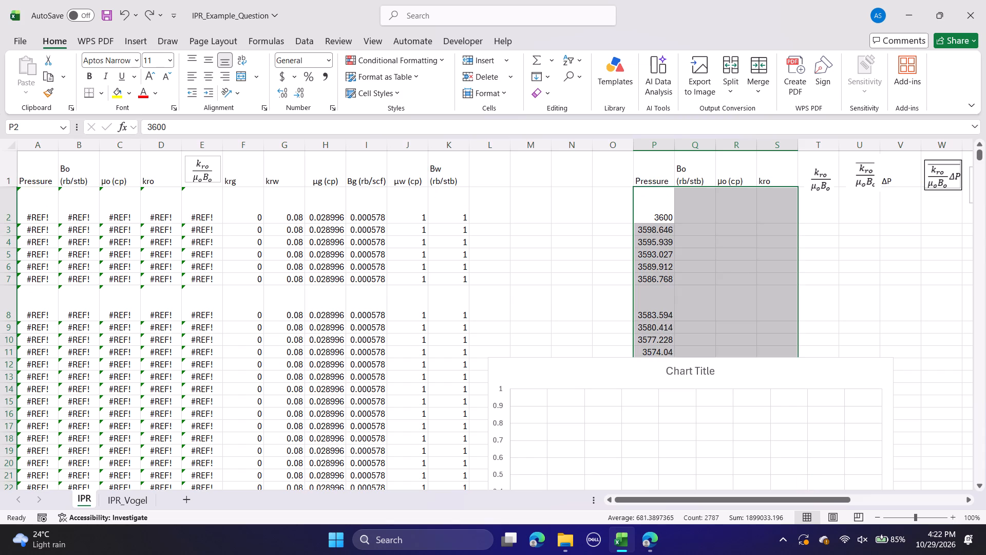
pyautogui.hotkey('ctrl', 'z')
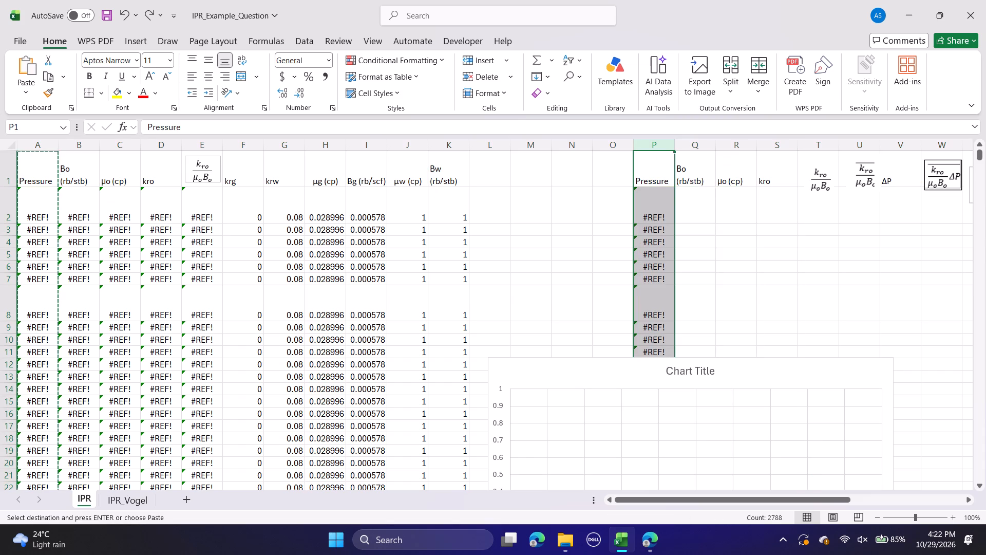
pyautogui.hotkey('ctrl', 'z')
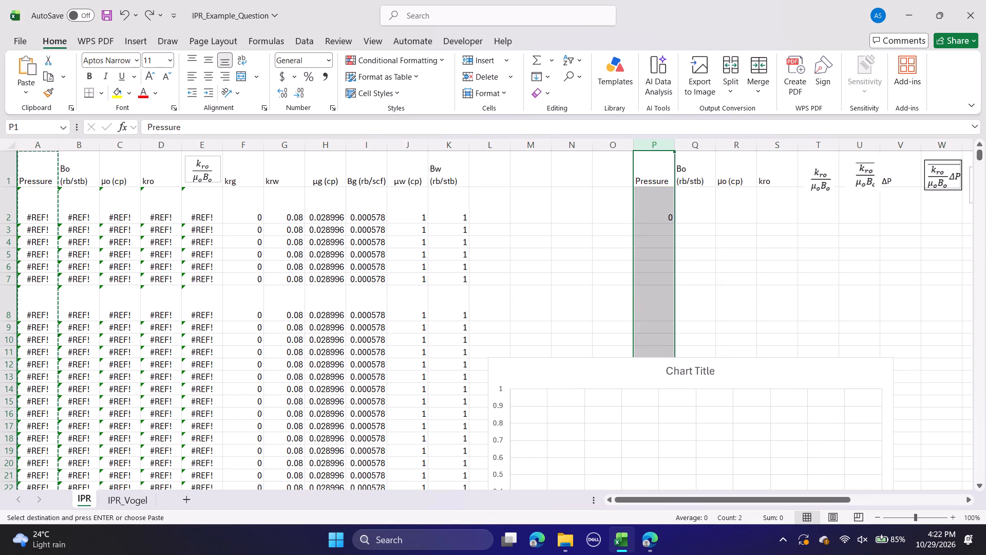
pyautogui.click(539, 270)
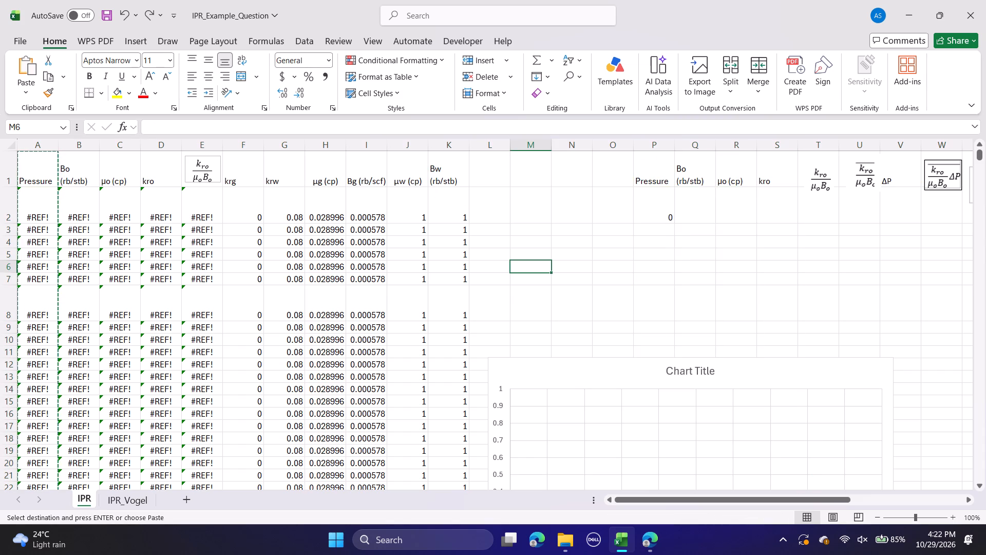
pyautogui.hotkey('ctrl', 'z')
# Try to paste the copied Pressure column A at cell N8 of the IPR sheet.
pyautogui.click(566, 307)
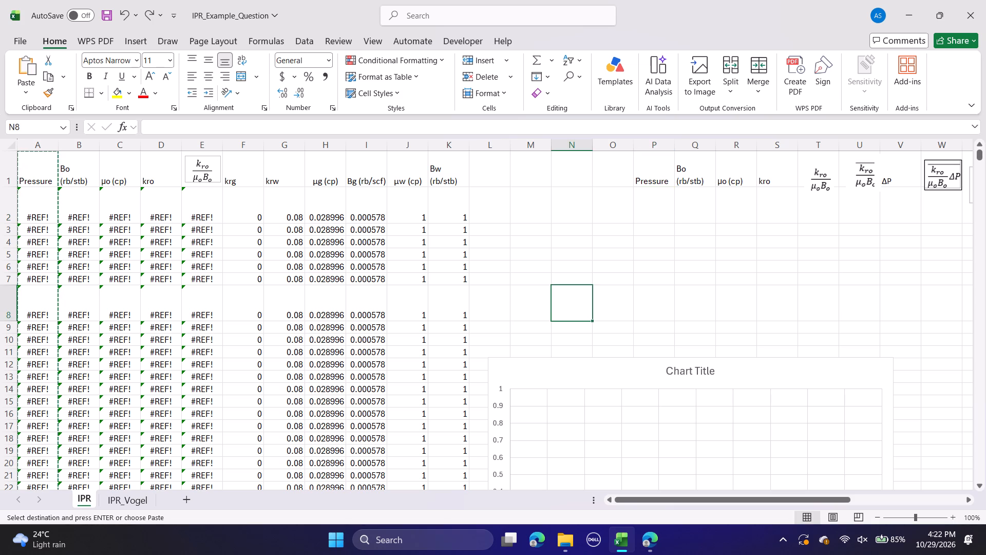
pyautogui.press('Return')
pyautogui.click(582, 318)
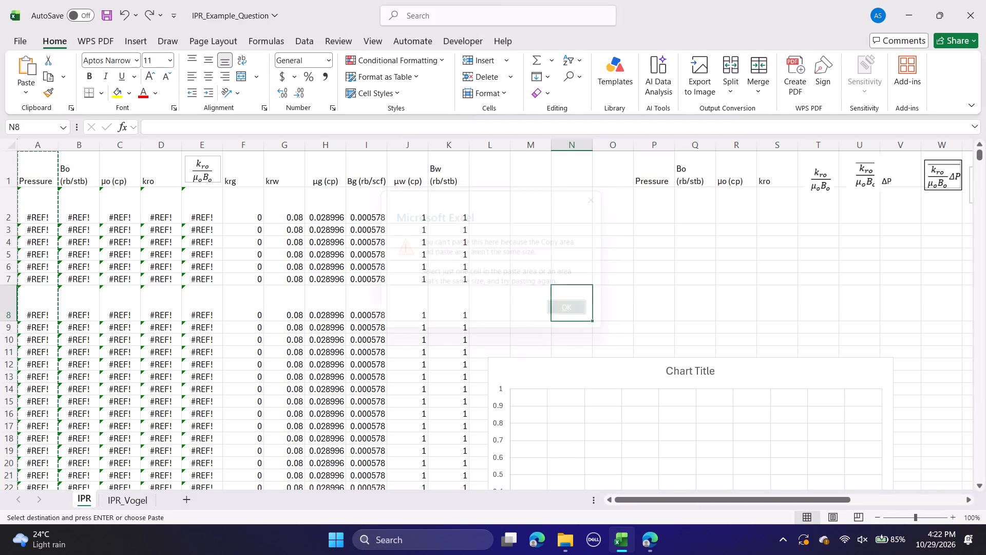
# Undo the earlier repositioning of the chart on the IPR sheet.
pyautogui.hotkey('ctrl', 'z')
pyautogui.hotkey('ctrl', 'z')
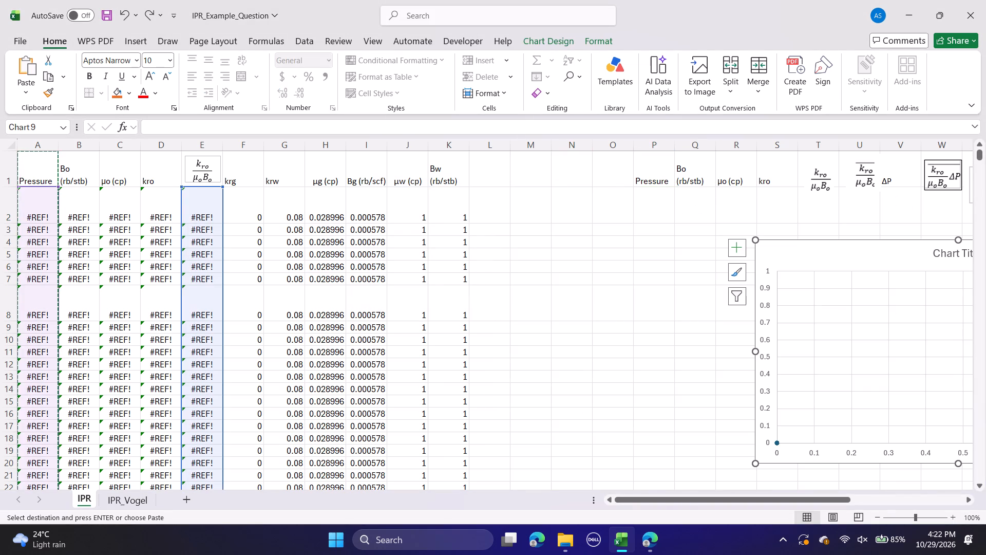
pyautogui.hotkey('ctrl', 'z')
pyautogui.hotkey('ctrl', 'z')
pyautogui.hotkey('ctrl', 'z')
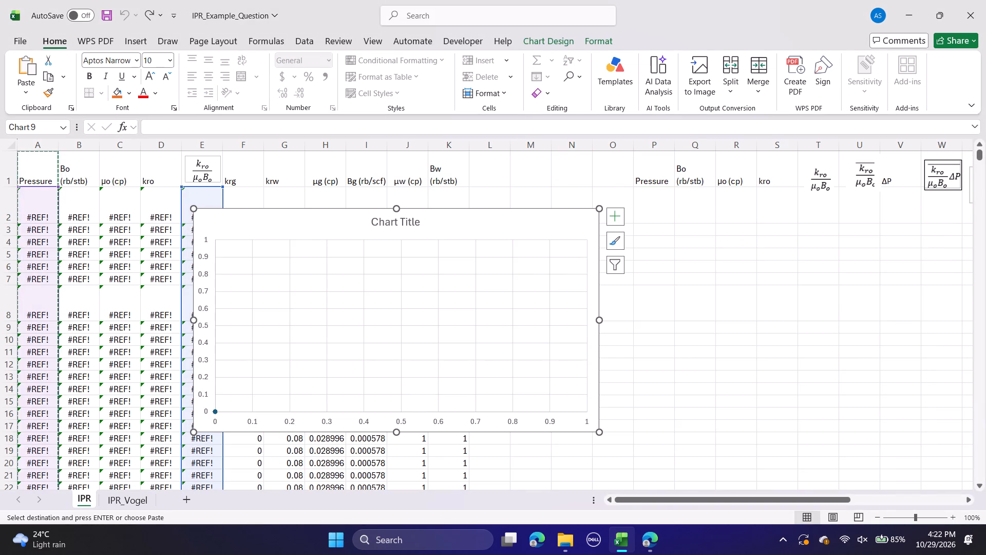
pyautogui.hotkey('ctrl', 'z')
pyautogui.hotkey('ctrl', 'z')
# Close the IPR_Example_Question workbook without saving its changes and discard the large clipboard contents.
pyautogui.click(985, 0)
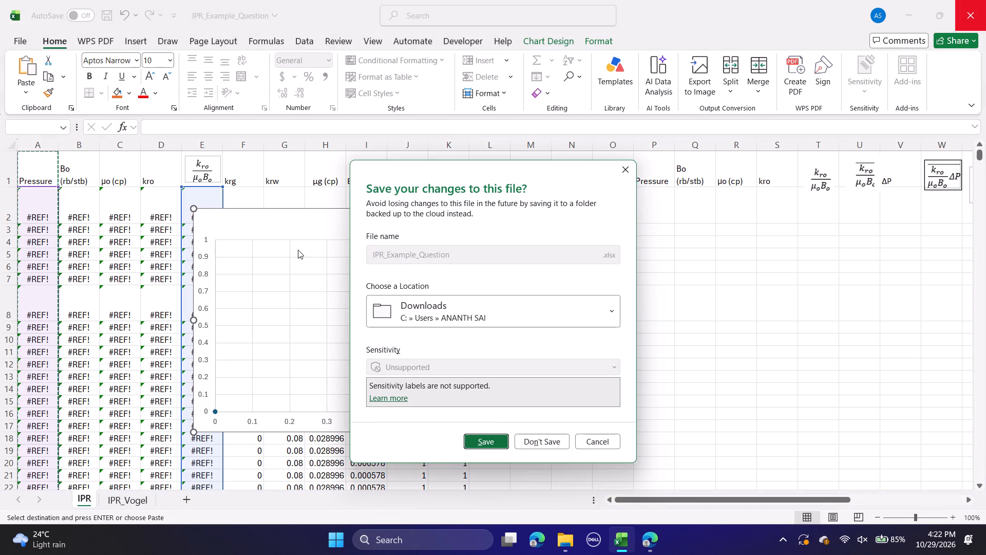
pyautogui.click(545, 441)
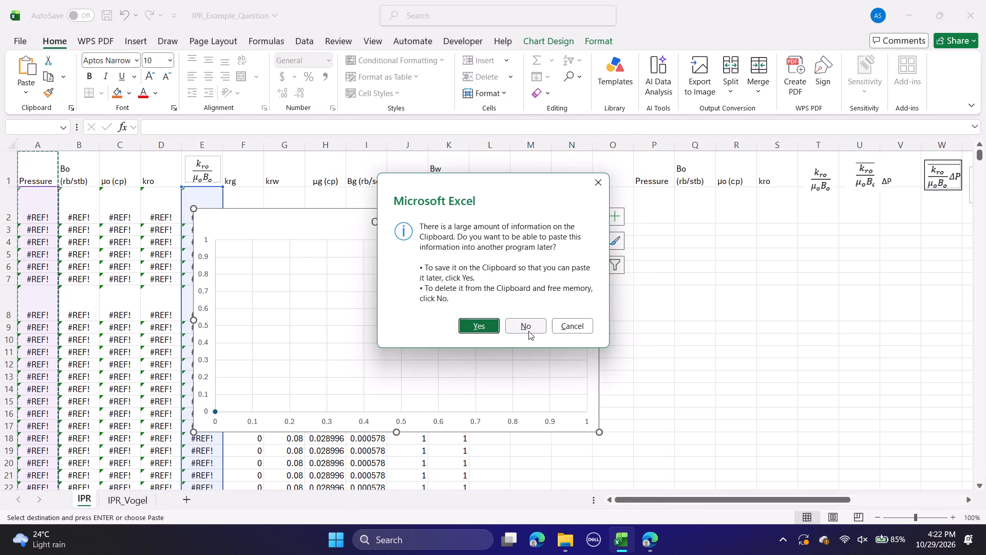
pyautogui.click(528, 331)
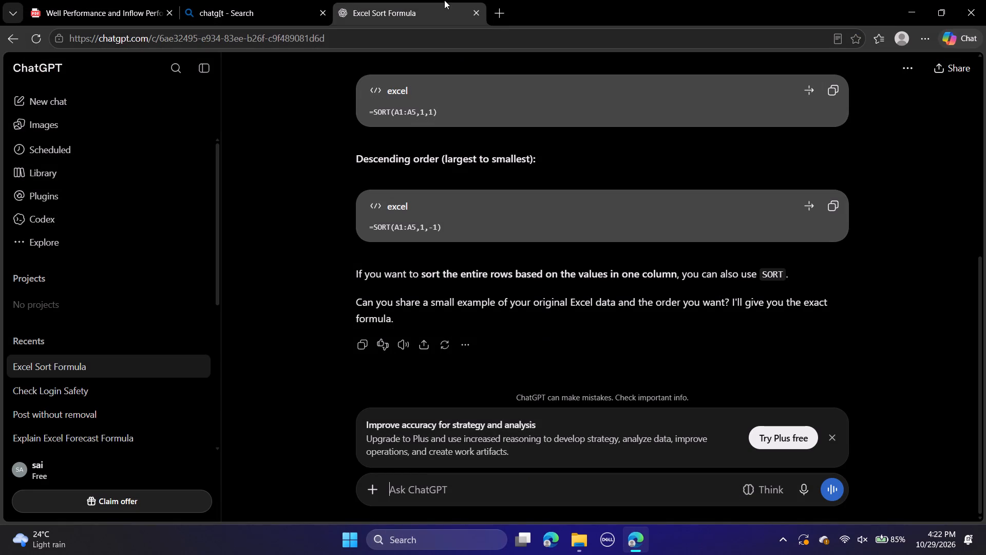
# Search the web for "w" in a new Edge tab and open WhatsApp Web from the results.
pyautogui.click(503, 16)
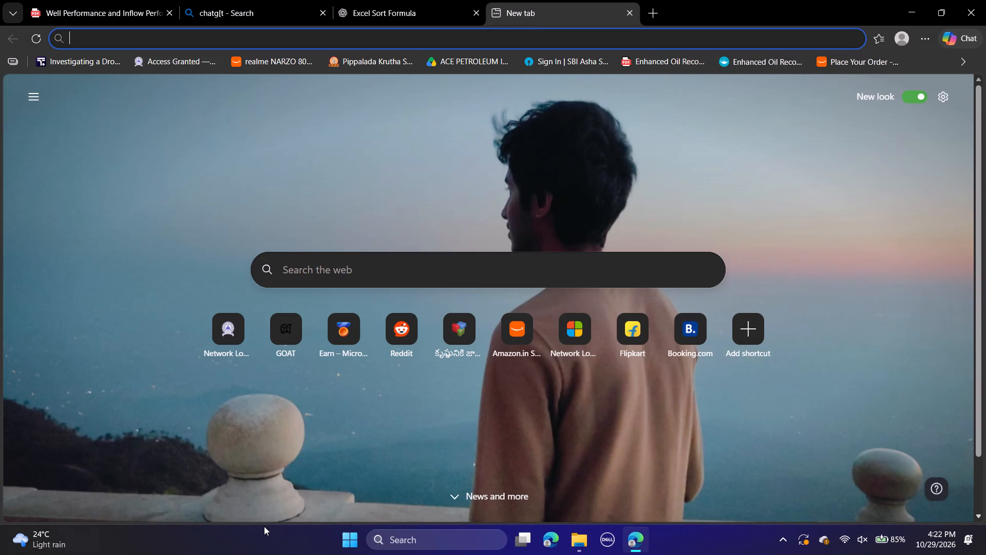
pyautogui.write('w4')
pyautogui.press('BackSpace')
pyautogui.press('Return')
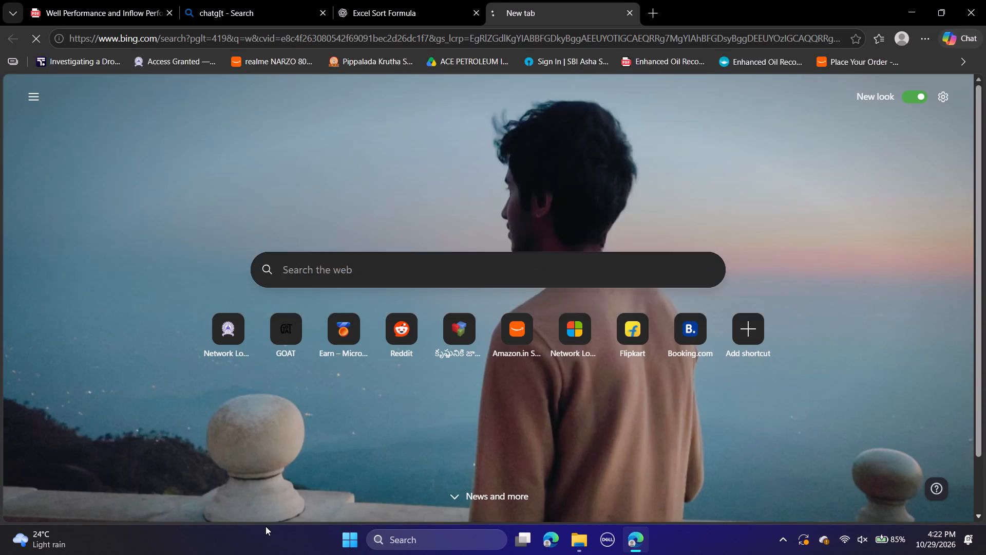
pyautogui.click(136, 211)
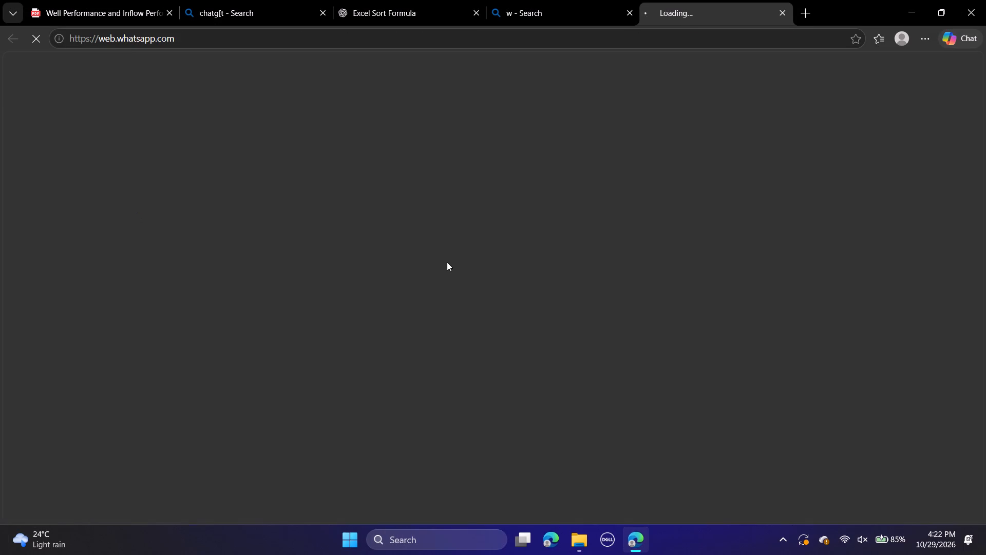
# Switch to File Explorer and reopen the IPR_Example_Question workbook from the Downloads folder without updating its external links.
pyautogui.click(572, 547)
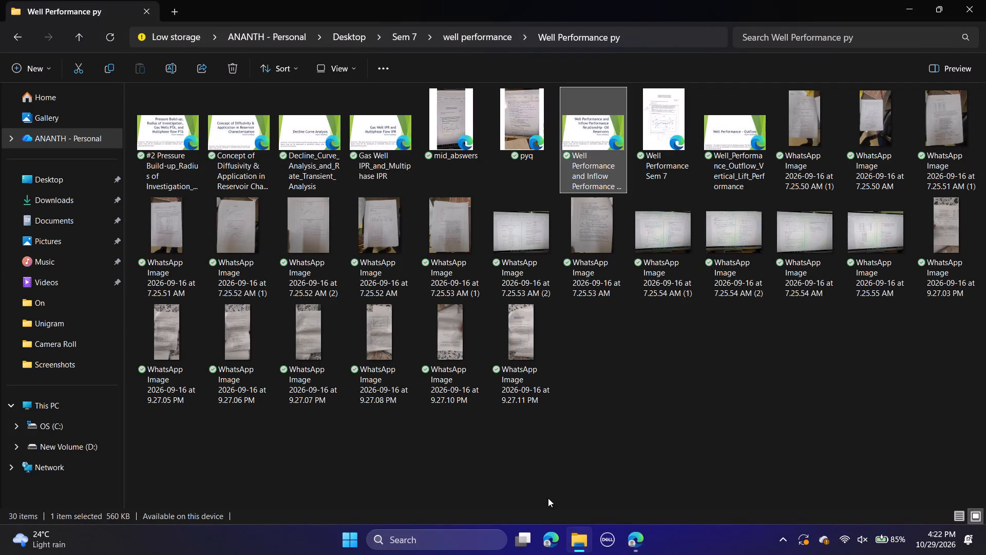
pyautogui.click(54, 201)
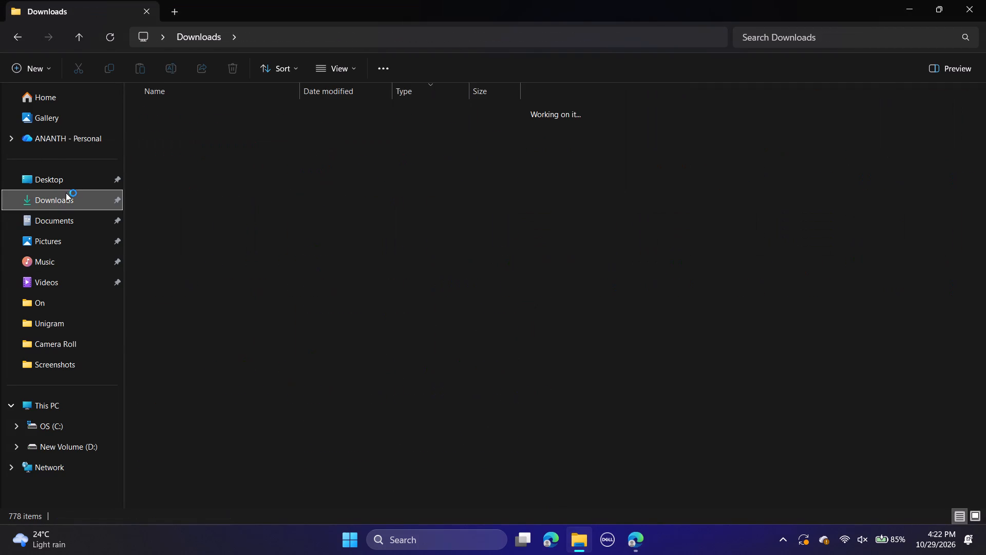
pyautogui.click(183, 132)
pyautogui.rightClick(183, 132)
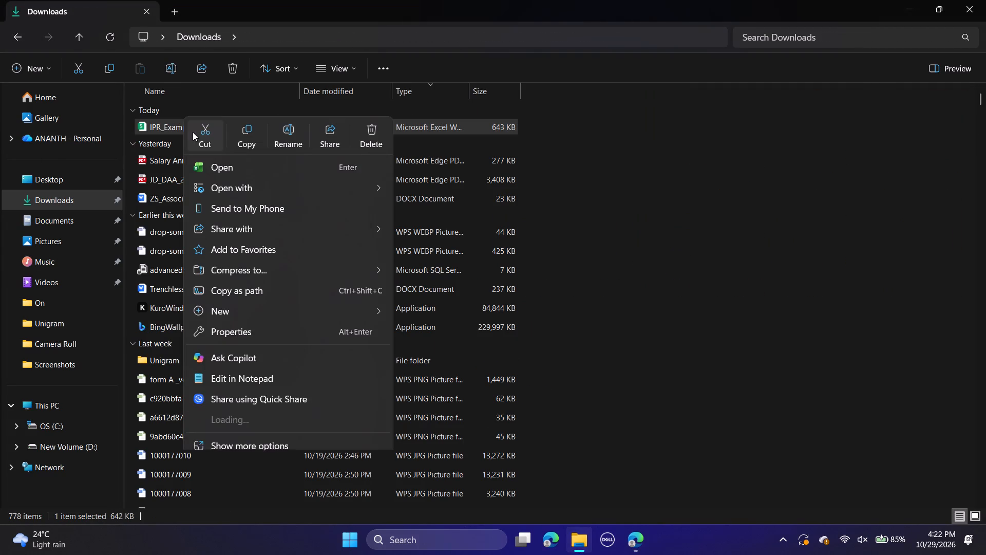
pyautogui.click(218, 162)
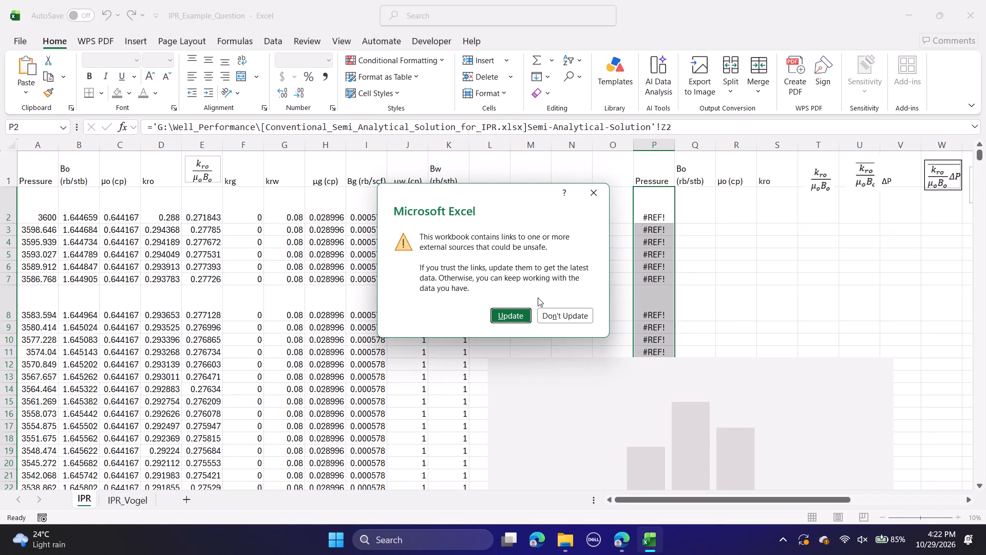
pyautogui.click(547, 309)
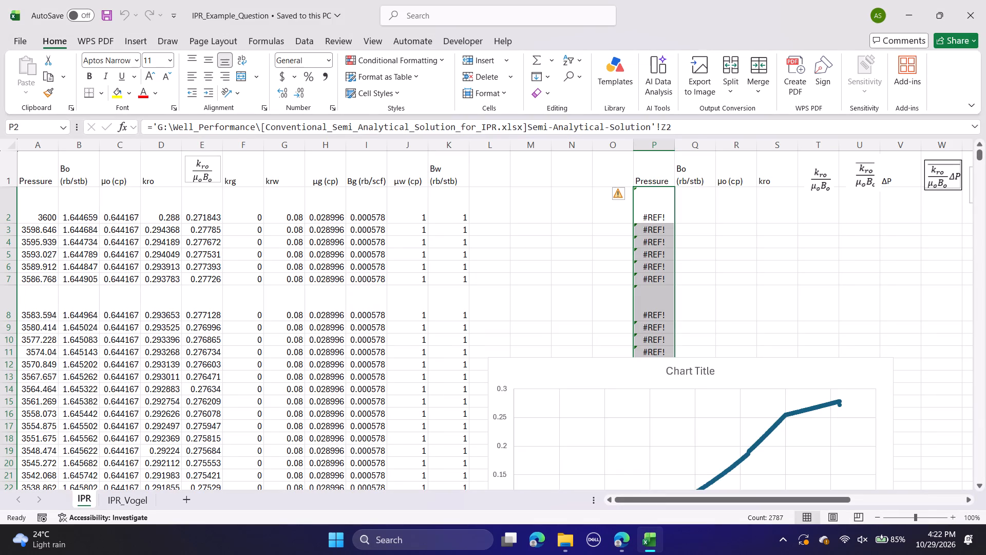
# Copy the whole Pressure column A and paste it over the second table's Pressure column P as values only.
pyautogui.rightClick(652, 219)
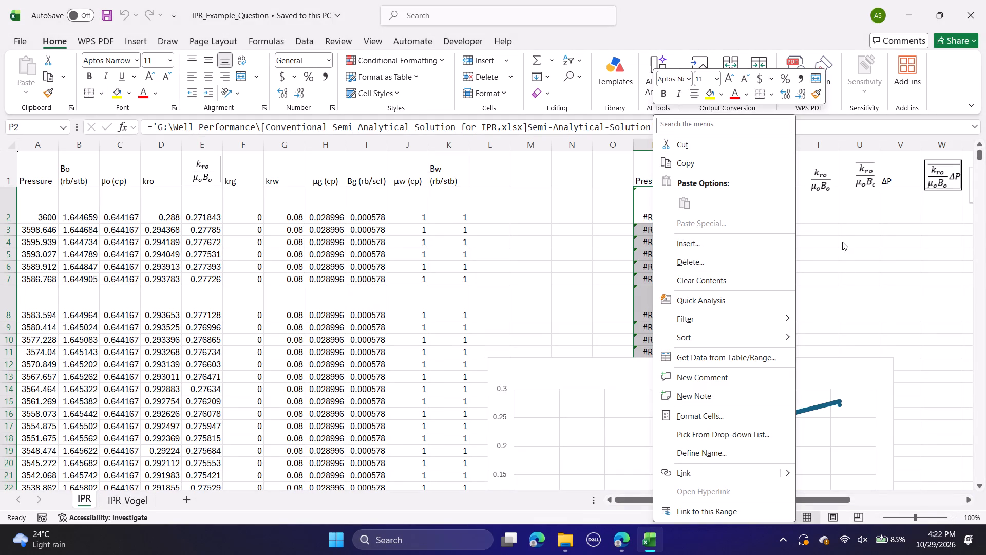
pyautogui.click(848, 265)
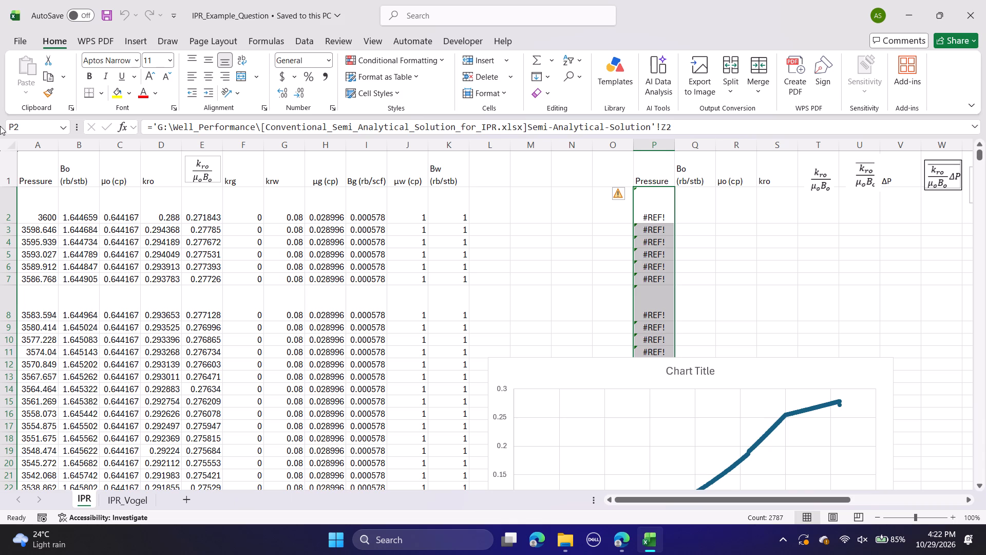
pyautogui.click(41, 144)
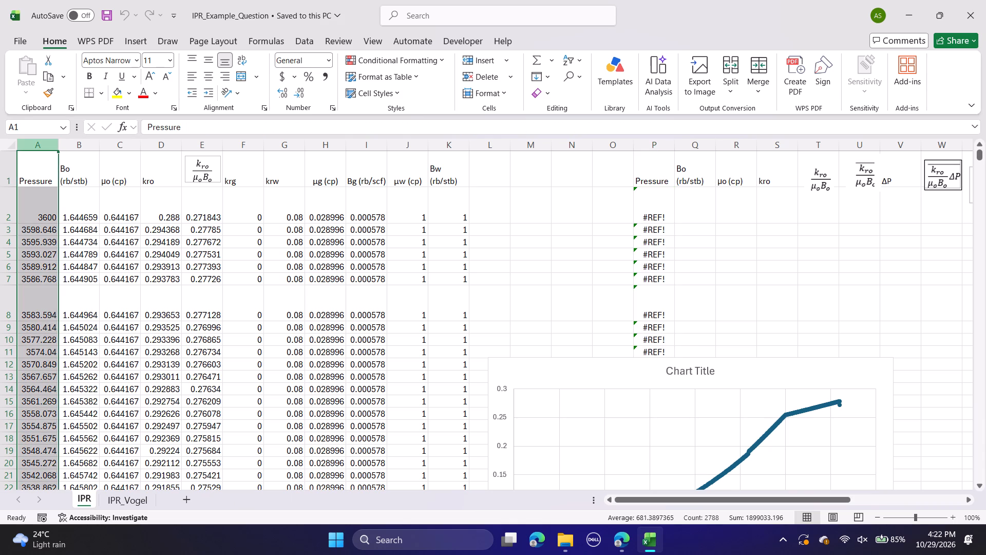
pyautogui.hotkey('ctrl', 'c')
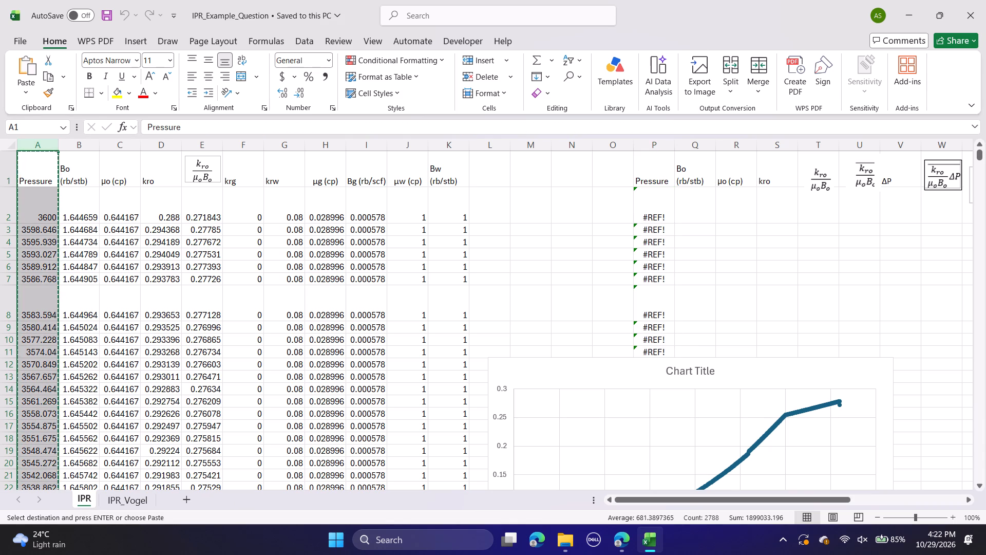
pyautogui.rightClick(653, 149)
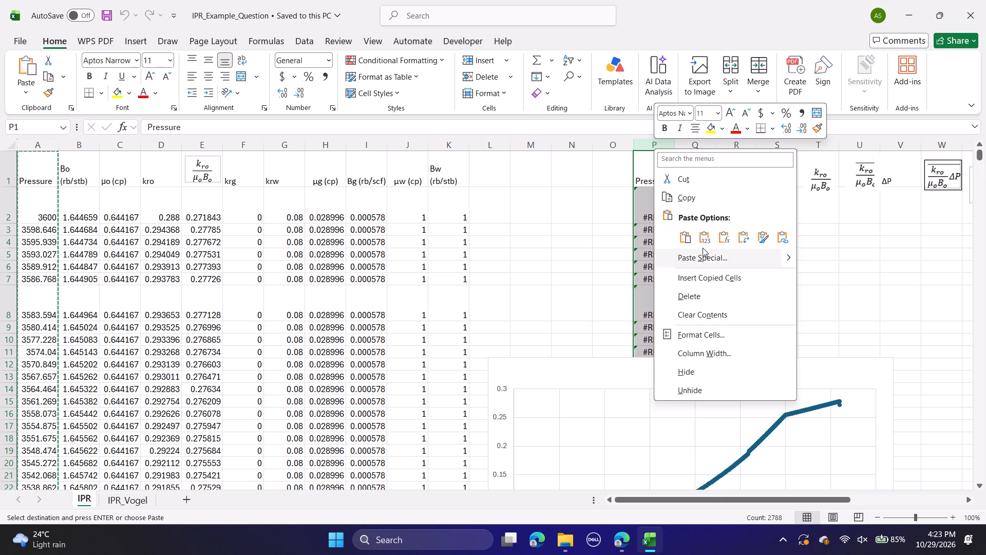
pyautogui.click(704, 242)
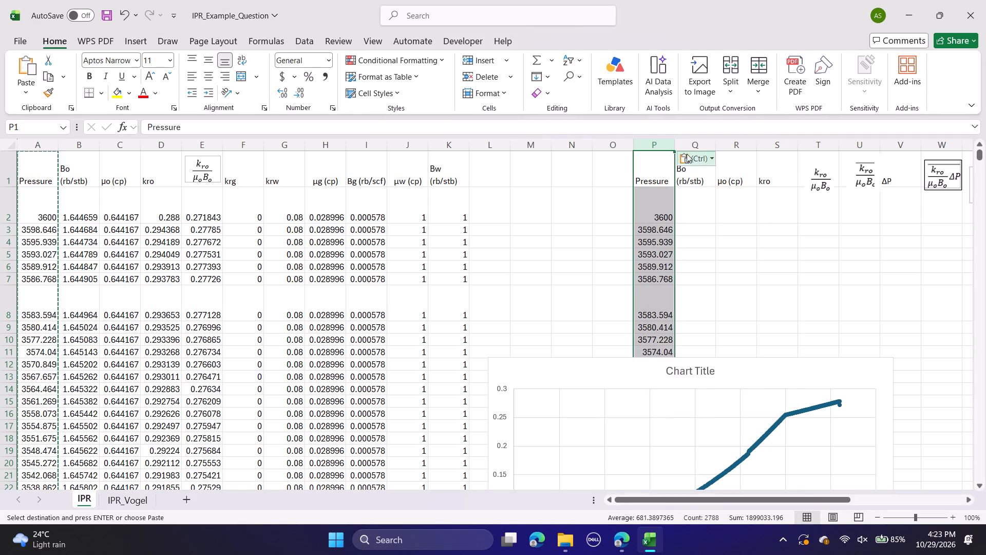
# Insert a blank cell at P2, directly below the second table's Pressure header, shifting the column's cells down.
pyautogui.click(657, 207)
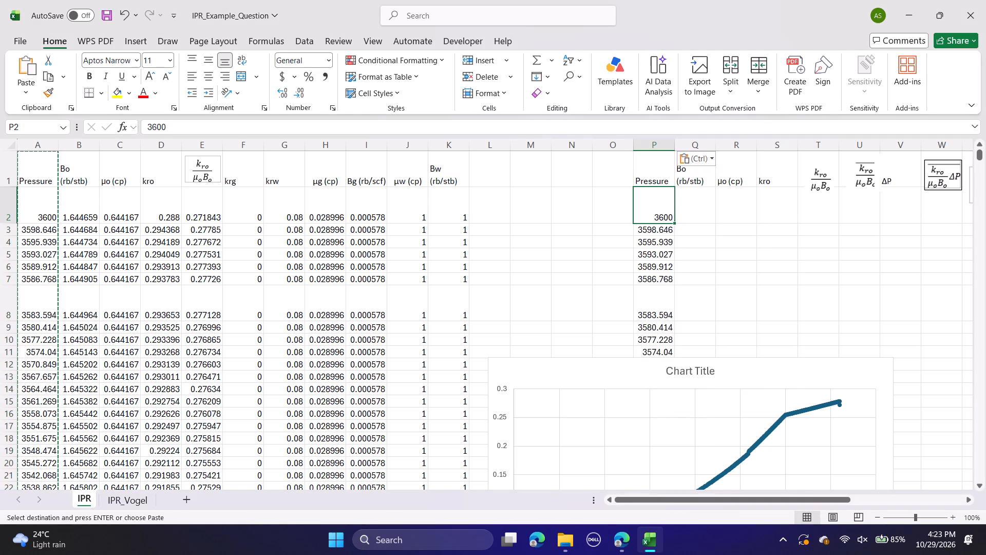
pyautogui.rightClick(657, 207)
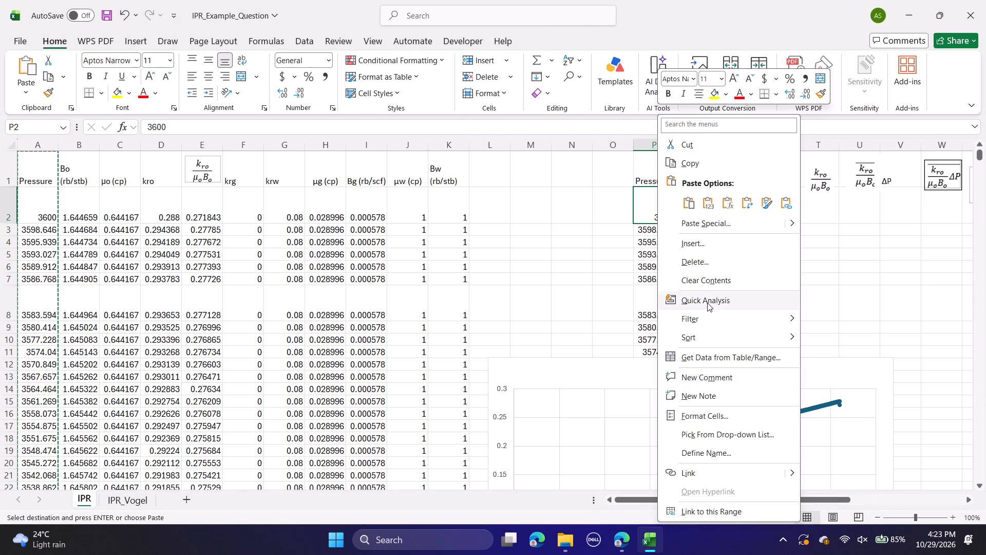
pyautogui.click(716, 248)
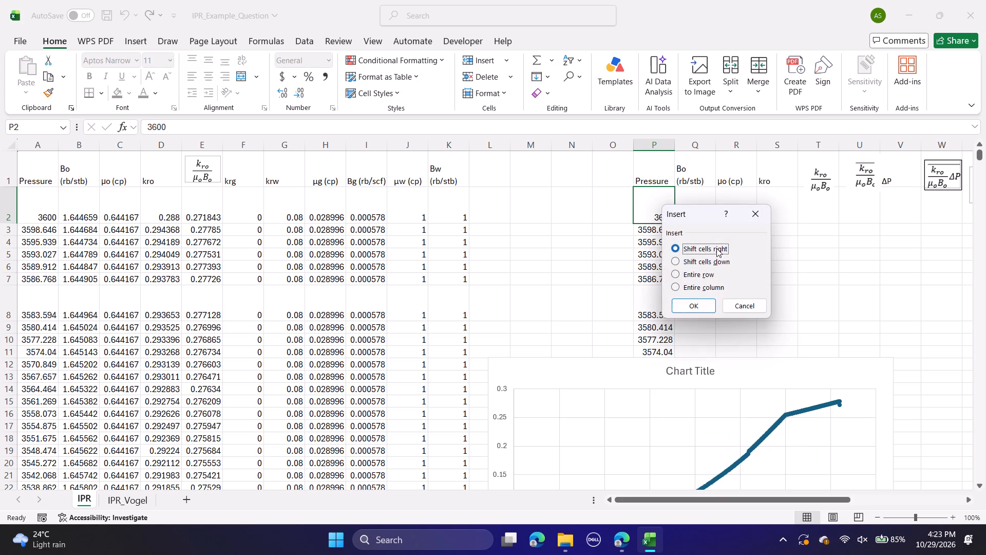
pyautogui.click(686, 263)
pyautogui.click(681, 305)
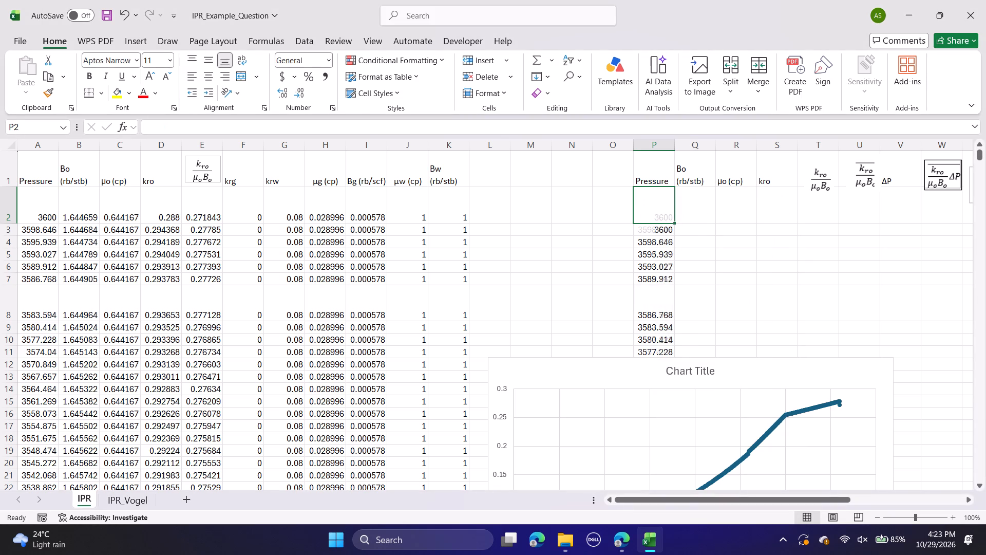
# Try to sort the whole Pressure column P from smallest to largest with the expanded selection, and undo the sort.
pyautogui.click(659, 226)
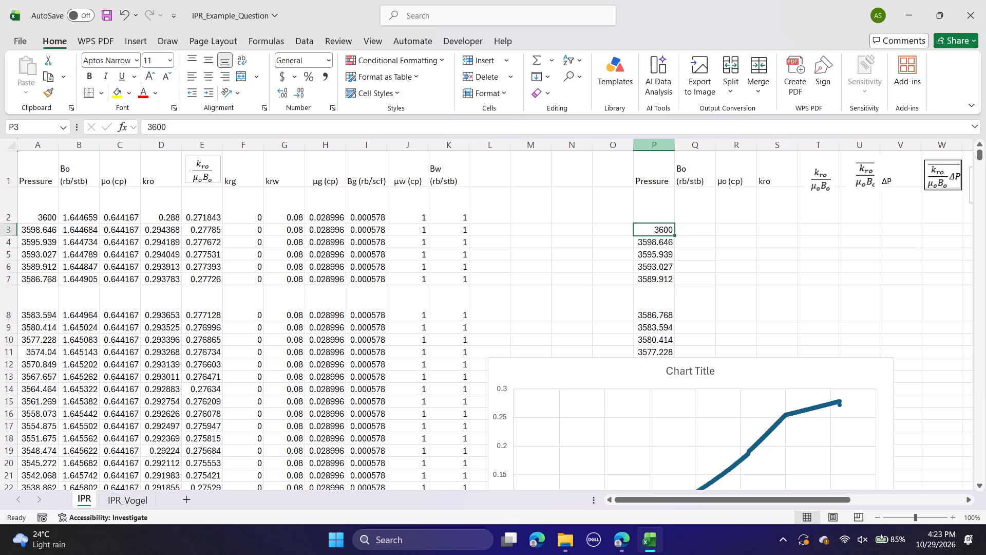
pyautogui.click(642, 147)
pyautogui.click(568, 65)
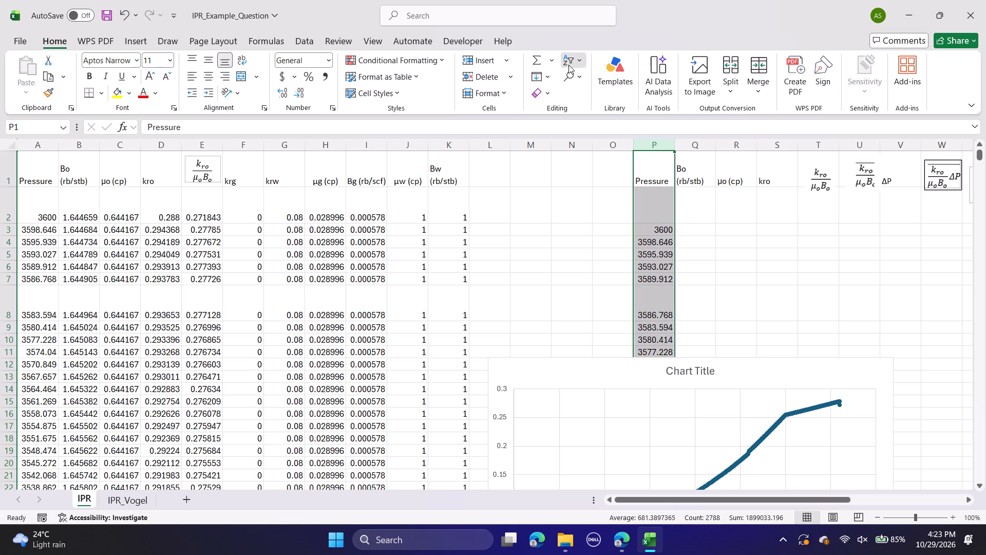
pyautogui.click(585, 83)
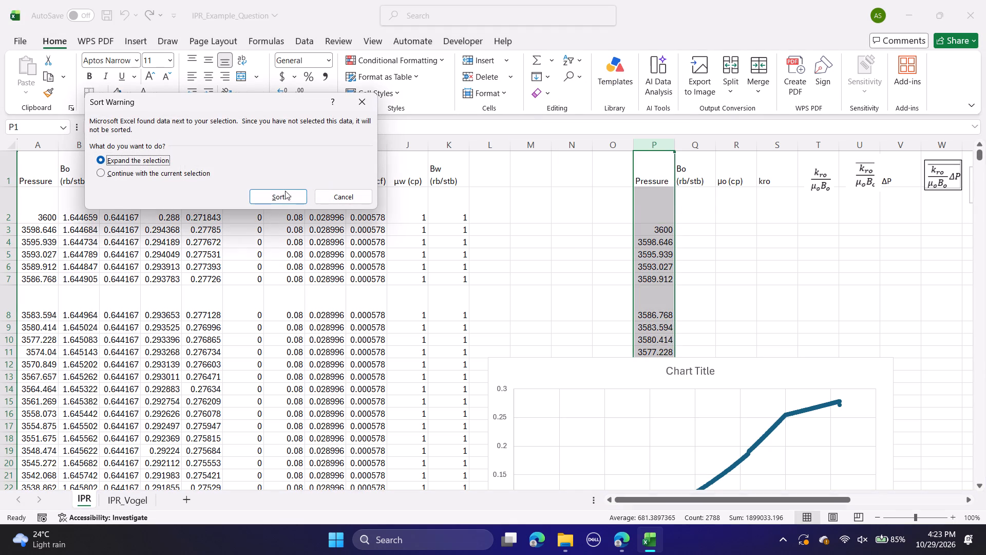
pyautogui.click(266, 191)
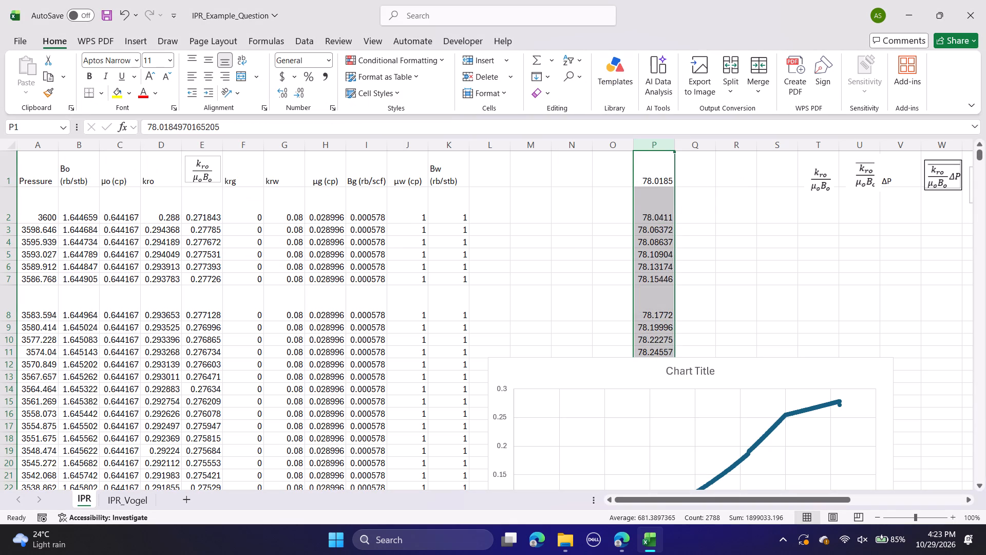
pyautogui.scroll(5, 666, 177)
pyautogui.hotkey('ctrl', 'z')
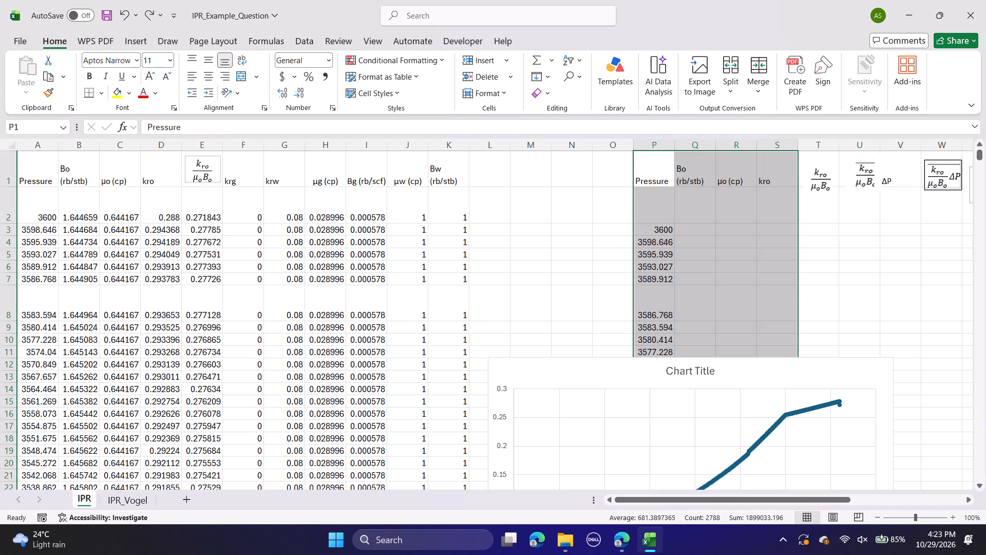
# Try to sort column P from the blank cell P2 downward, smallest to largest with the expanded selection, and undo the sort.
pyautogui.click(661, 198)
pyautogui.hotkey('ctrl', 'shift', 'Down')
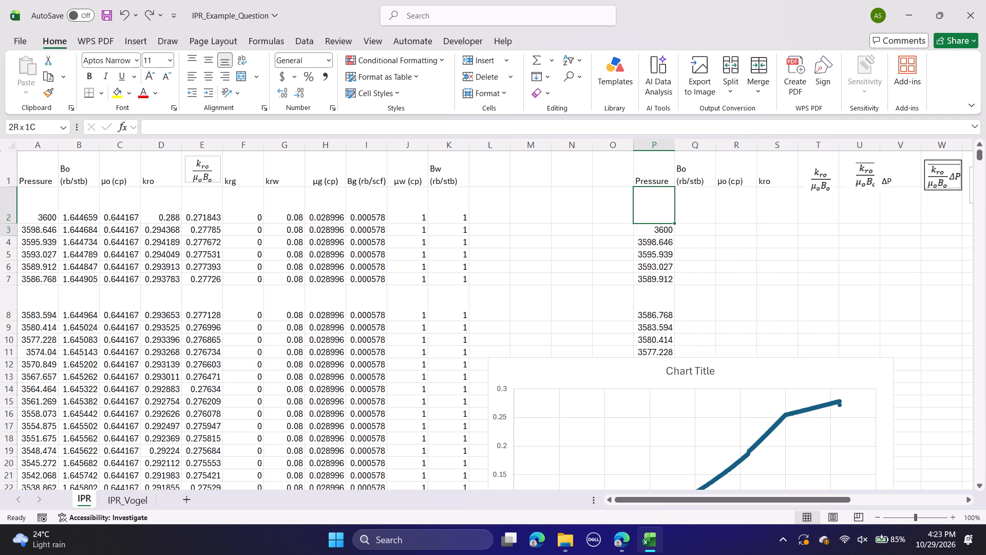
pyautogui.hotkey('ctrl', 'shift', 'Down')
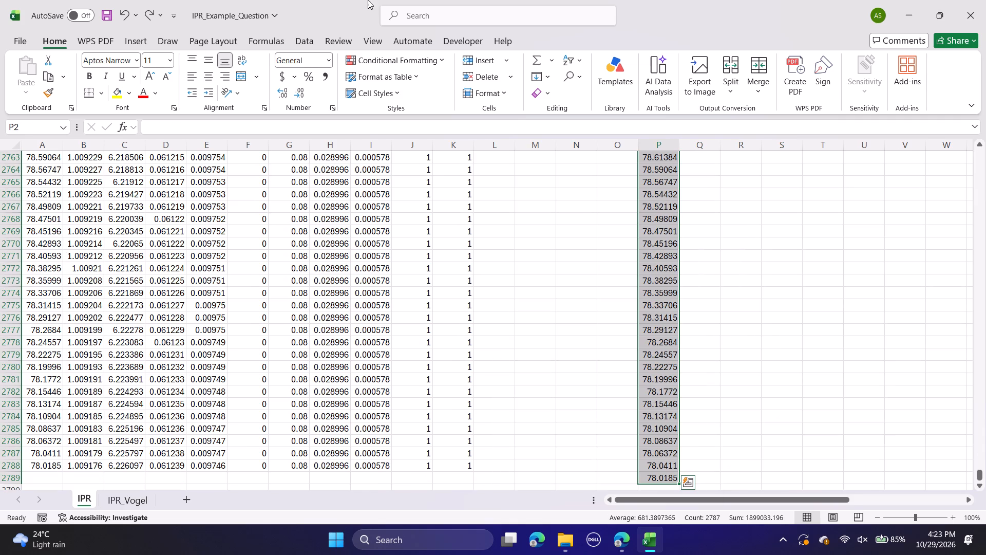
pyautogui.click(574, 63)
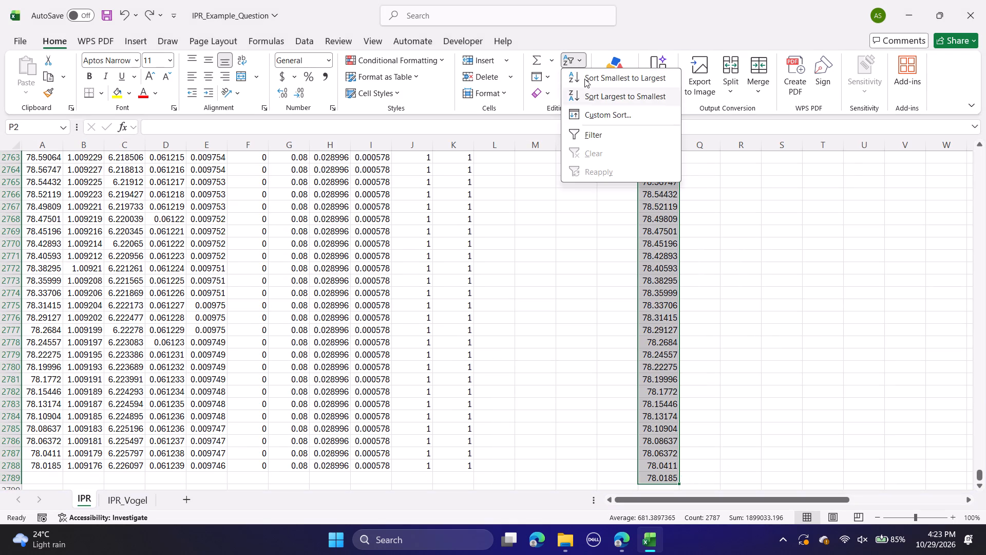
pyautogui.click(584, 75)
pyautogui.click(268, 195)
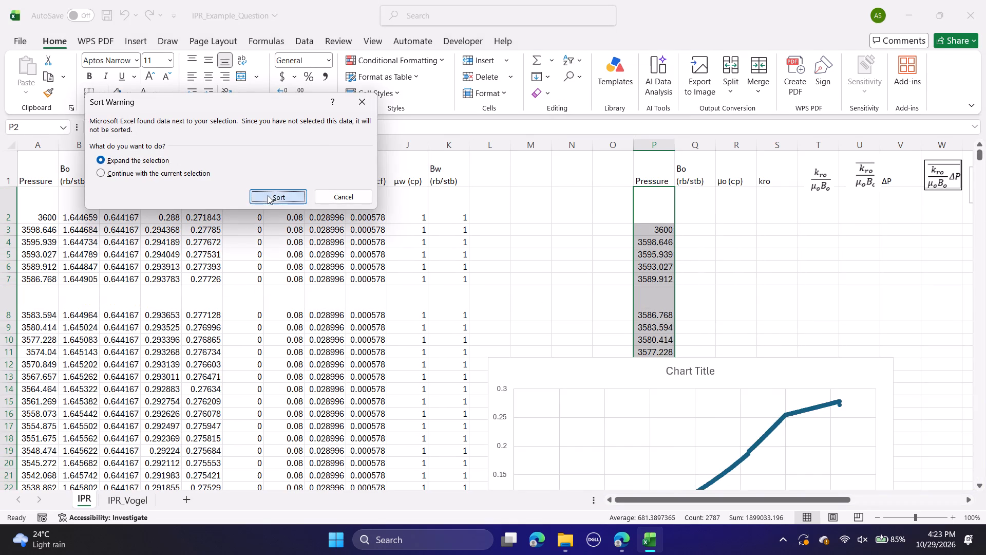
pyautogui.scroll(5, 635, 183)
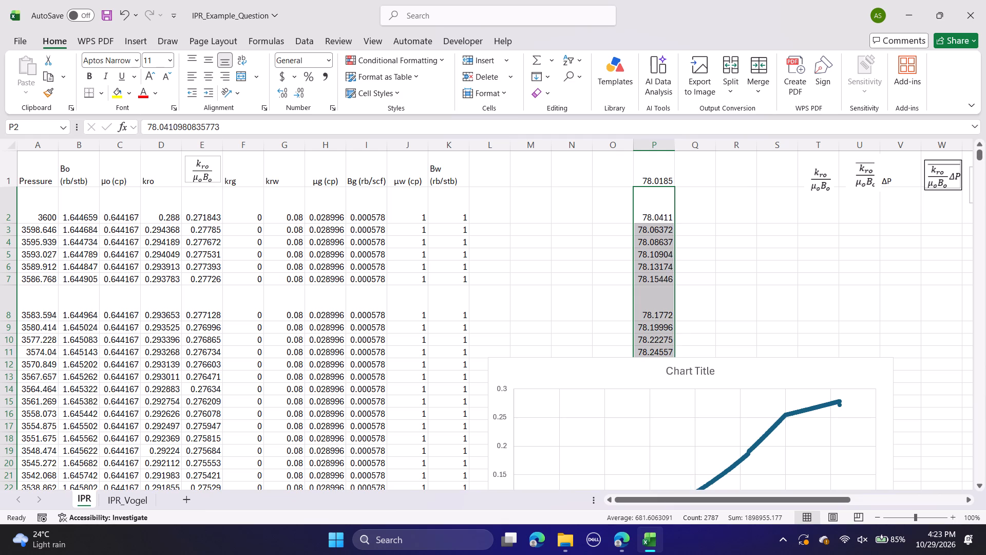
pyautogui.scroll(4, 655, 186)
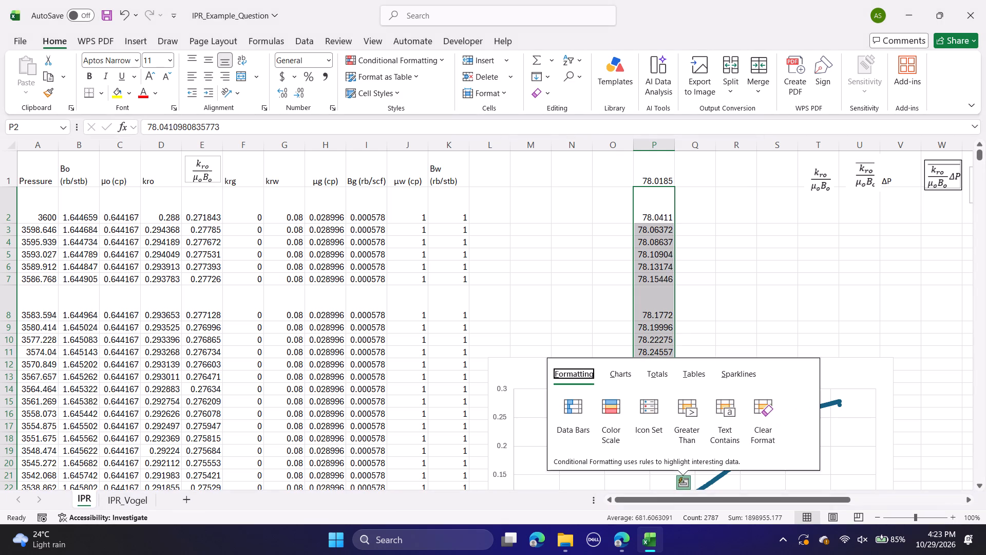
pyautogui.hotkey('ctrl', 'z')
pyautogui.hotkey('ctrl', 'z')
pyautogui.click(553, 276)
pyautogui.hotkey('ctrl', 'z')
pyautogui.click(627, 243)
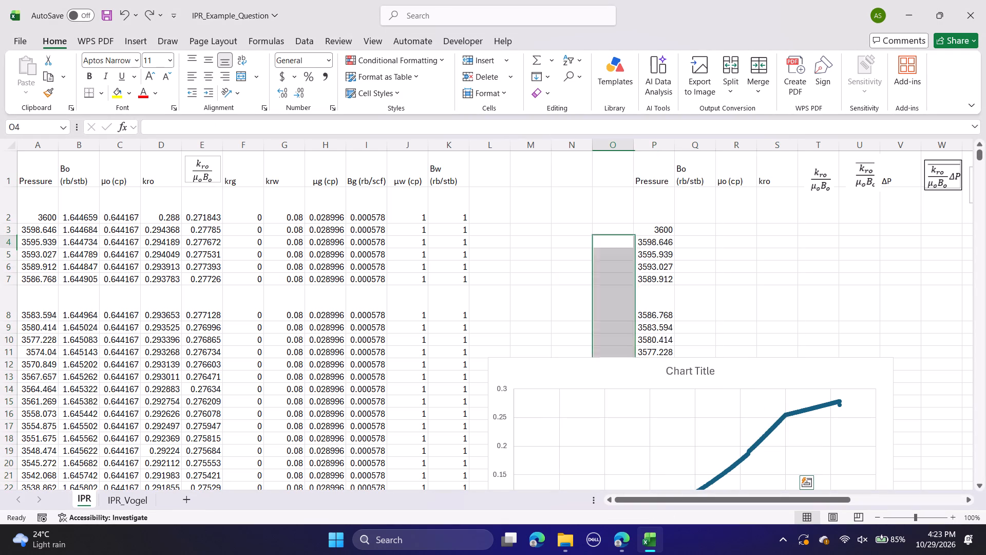
# Sort only the pressure values in column P, from P3 down to the last row, from smallest to largest.
pyautogui.click(662, 227)
pyautogui.hotkey('ctrl', 'shift', 'Down')
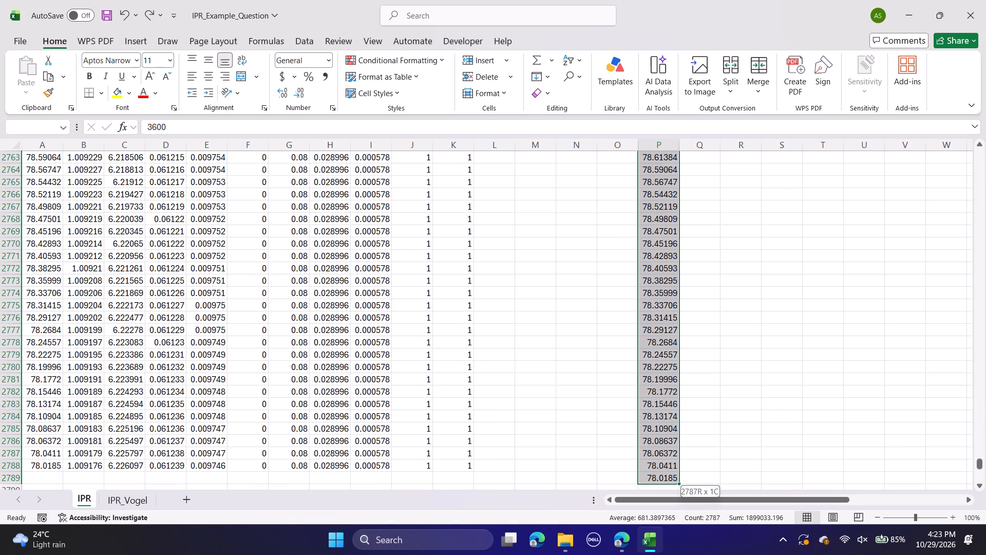
pyautogui.click(572, 65)
pyautogui.click(576, 73)
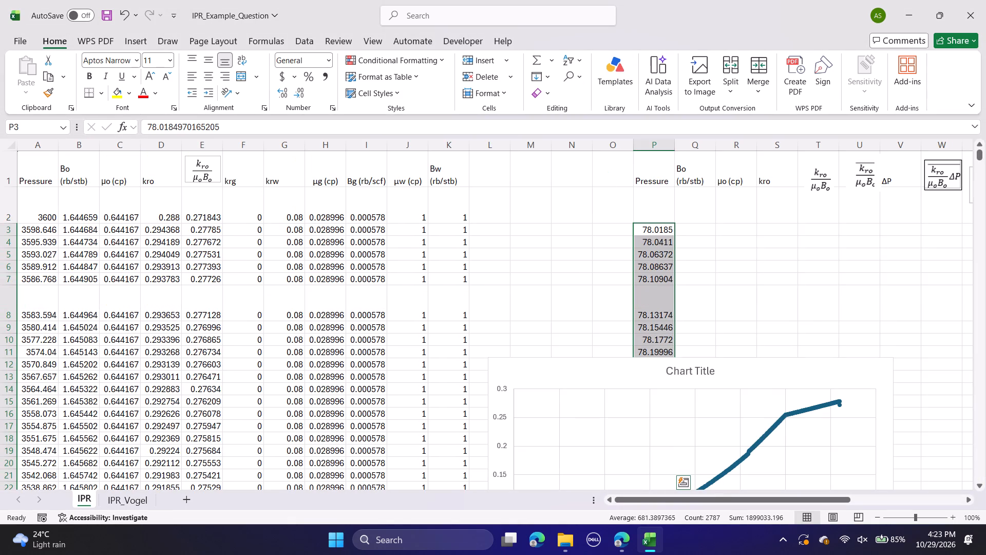
# Enter 0 in the blank cell P2 as the first pressure of the second table.
pyautogui.click(657, 213)
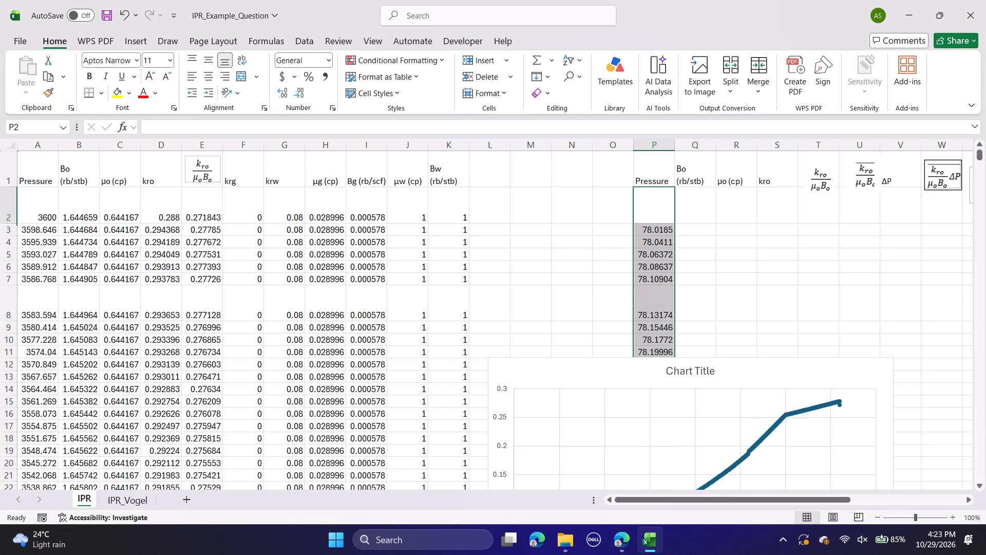
pyautogui.press('0')
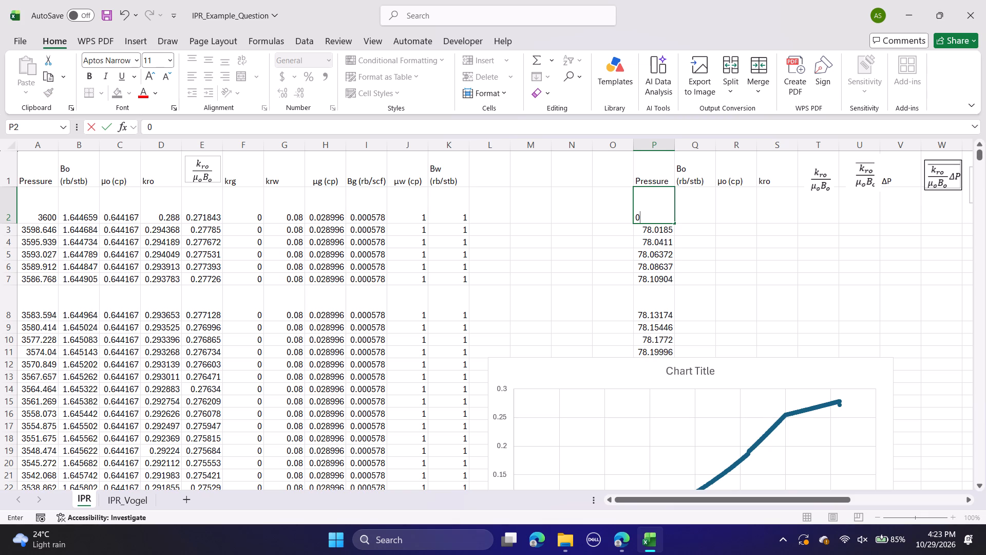
pyautogui.click(707, 234)
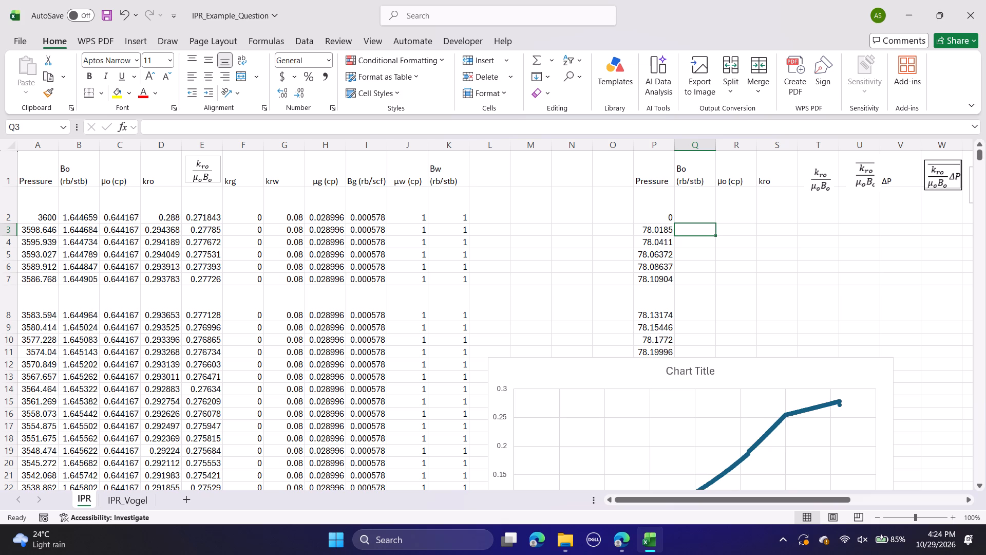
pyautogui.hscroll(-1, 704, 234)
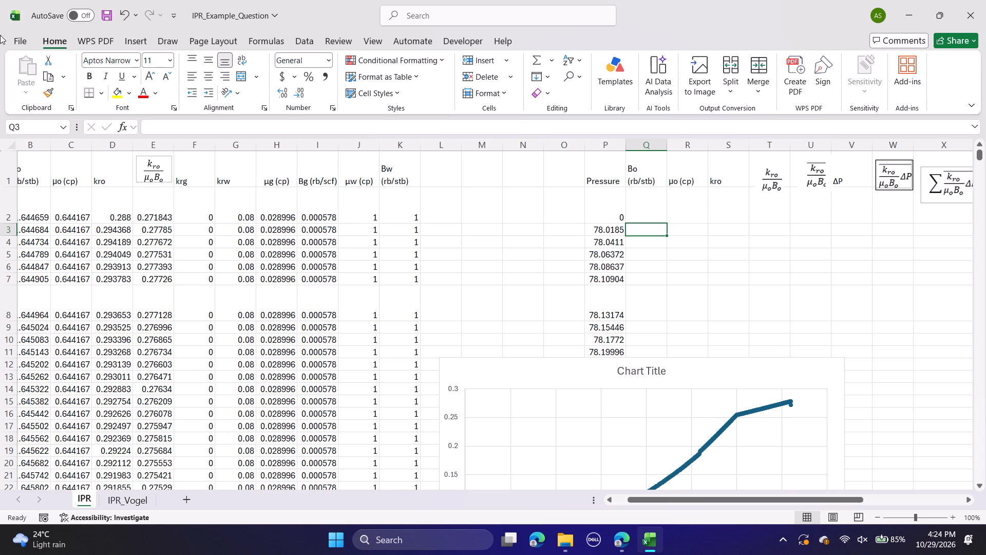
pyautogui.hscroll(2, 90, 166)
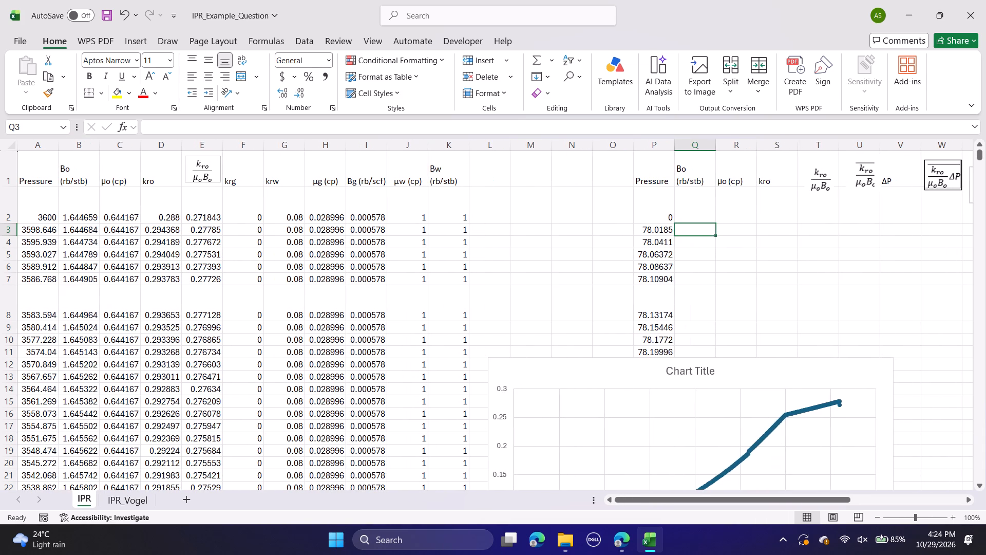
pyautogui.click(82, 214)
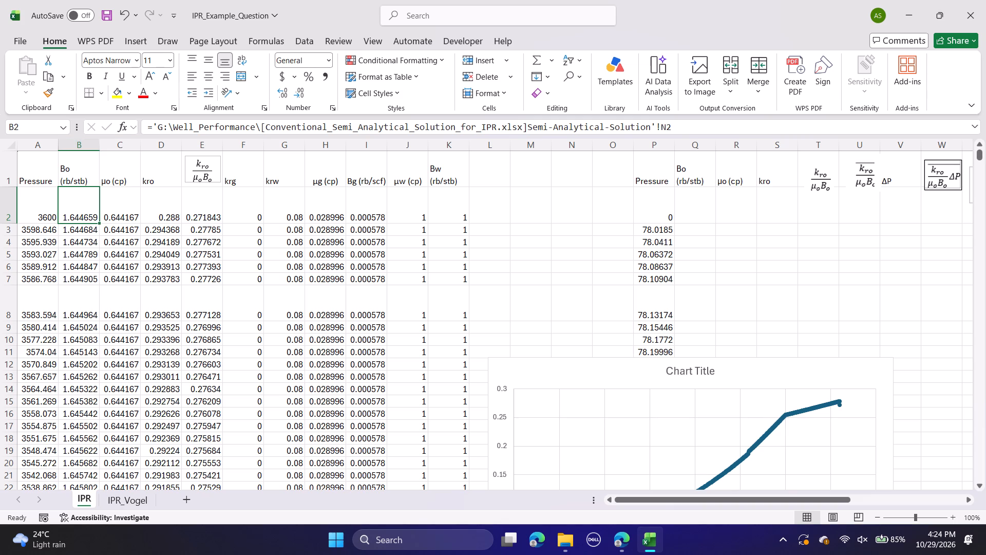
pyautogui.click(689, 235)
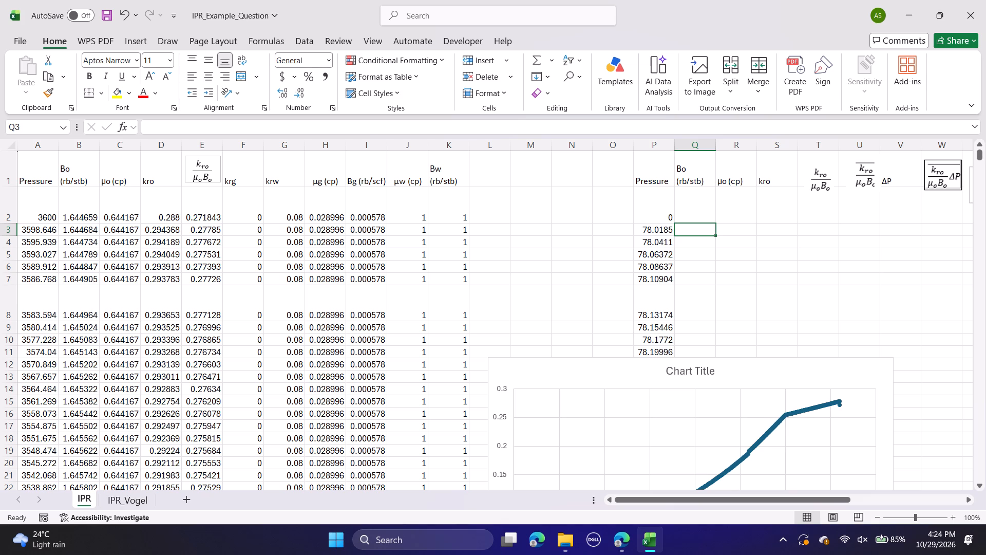
# Copy the Bo data from B2 down to the last row and paste it at Q3, dismissing the request for the linked source workbook.
pyautogui.click(74, 211)
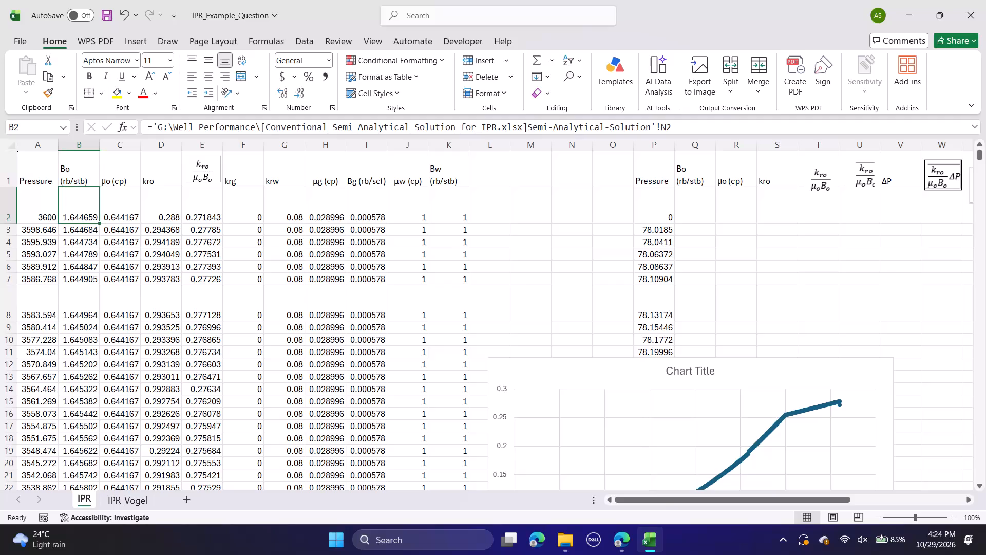
pyautogui.hotkey('ctrl', 'shift', 'Down')
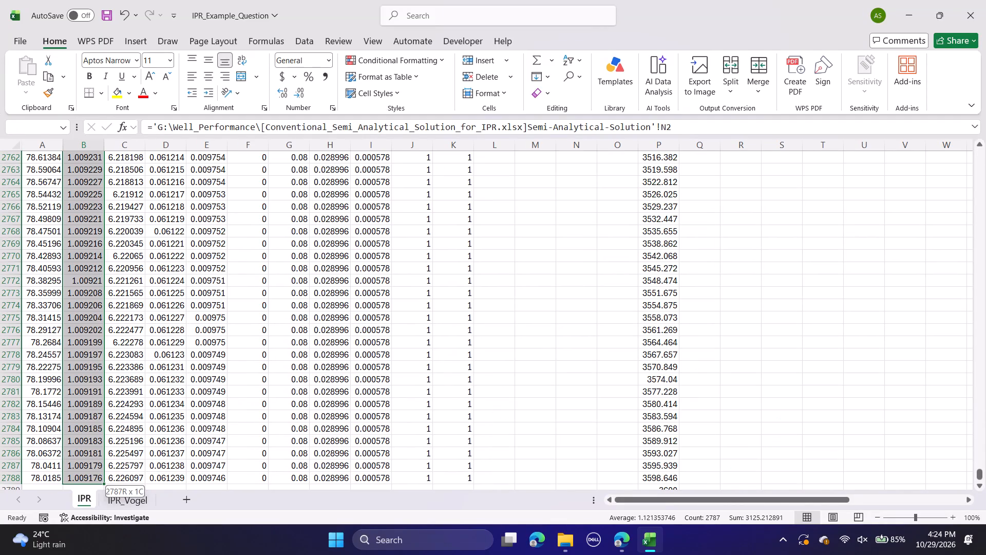
pyautogui.hotkey('ctrl', 'c')
pyautogui.scroll(6, 560, 258)
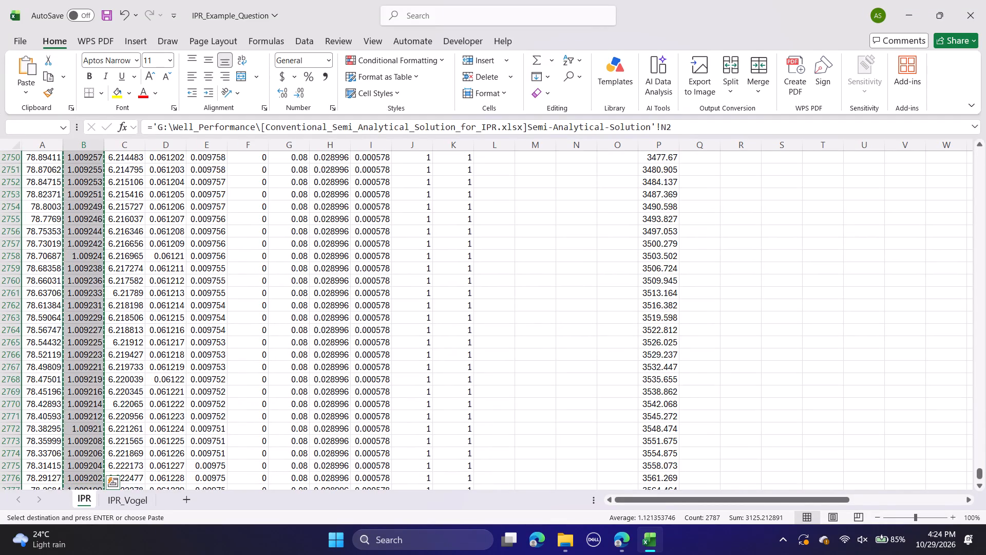
pyautogui.scroll(10, 613, 269)
pyautogui.scroll(-1, 668, 250)
pyautogui.scroll(20, 668, 250)
pyautogui.scroll(5, 668, 250)
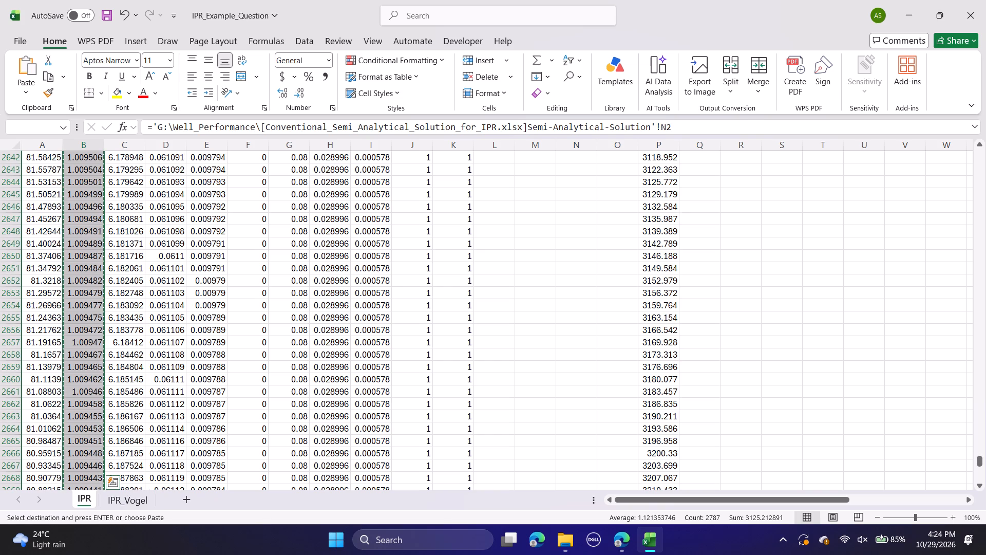
pyautogui.hotkey('ctrl', 'shift', 'Up')
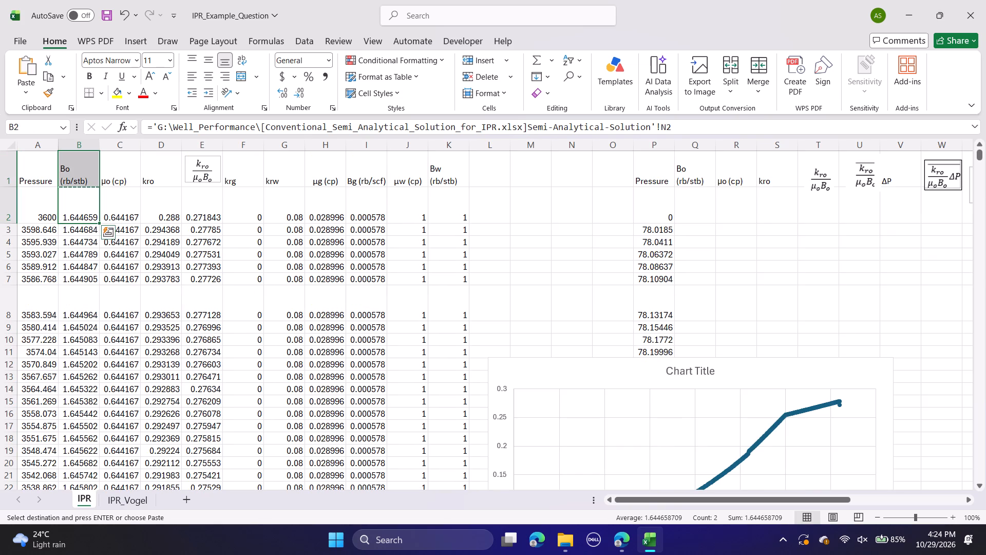
pyautogui.click(79, 212)
pyautogui.hotkey('ctrl', 'shift', 'Down')
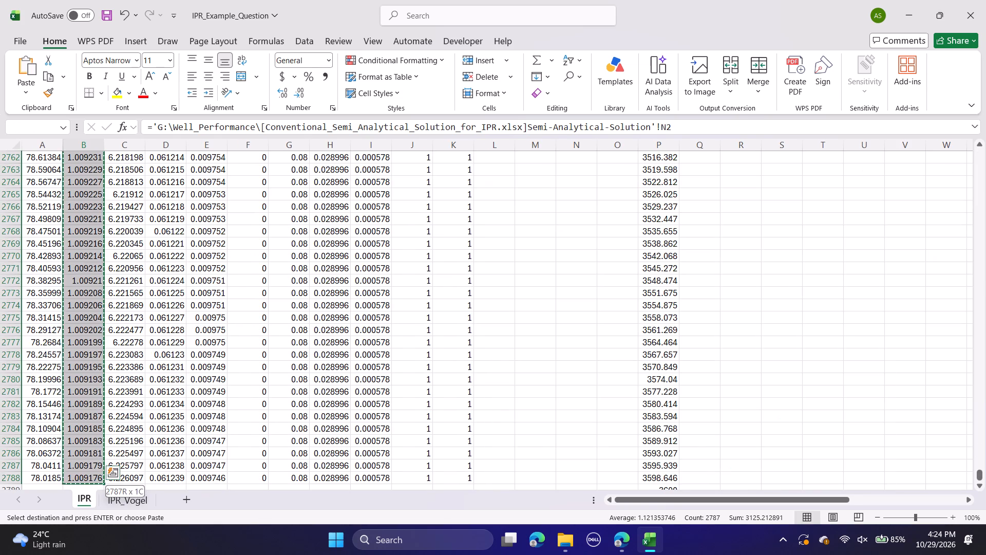
pyautogui.hotkey('ctrl', 'c')
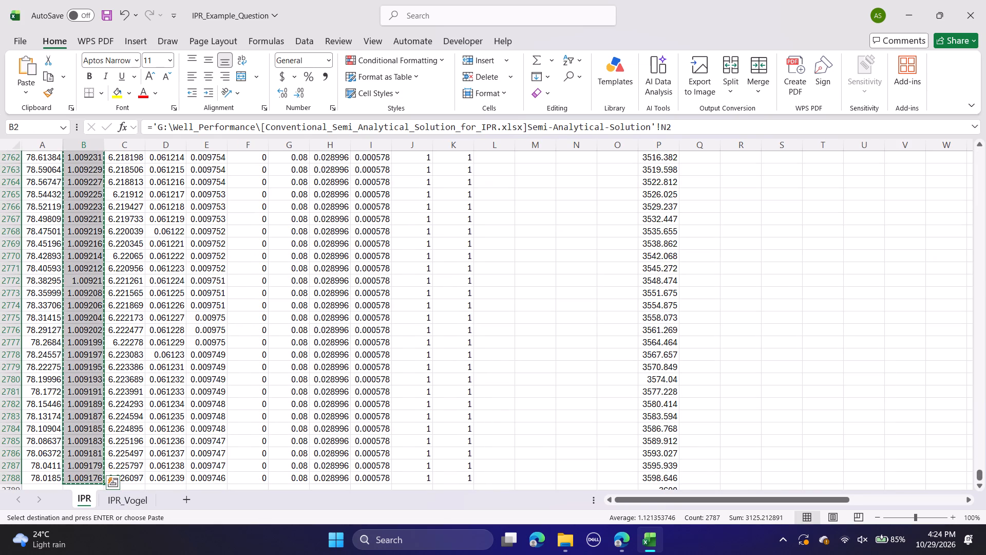
pyautogui.scroll(15, 751, 265)
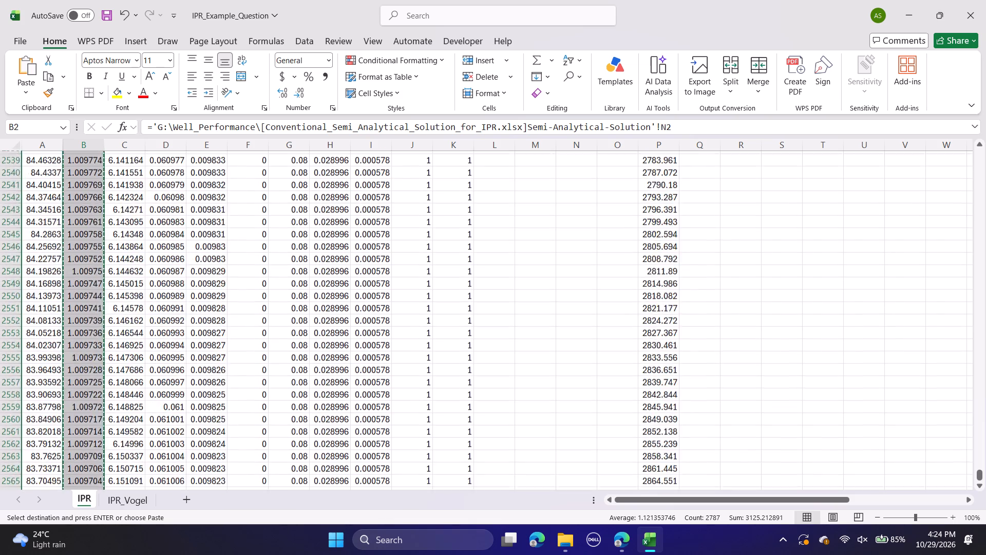
pyautogui.scroll(20, 751, 265)
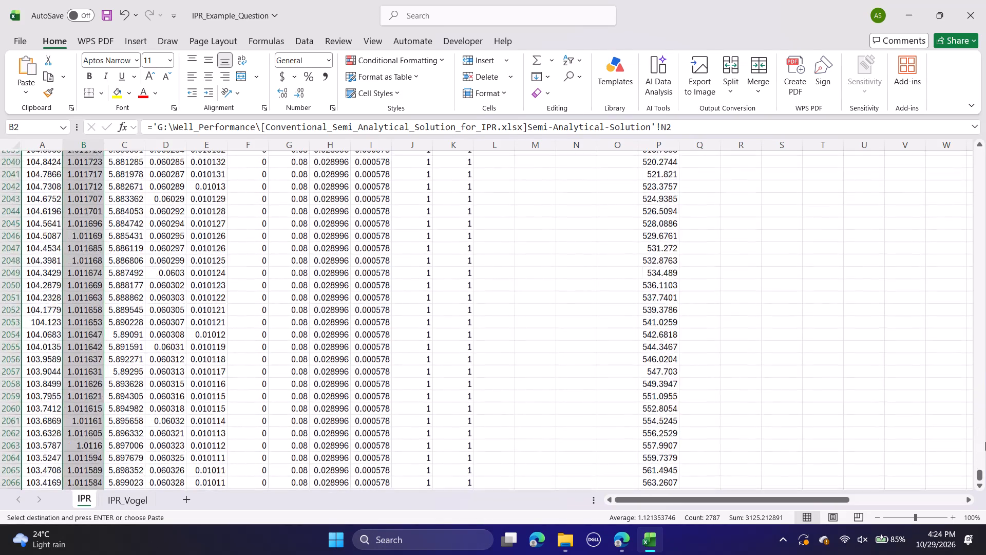
pyautogui.moveTo(979, 477); pyautogui.dragTo(947, 133)
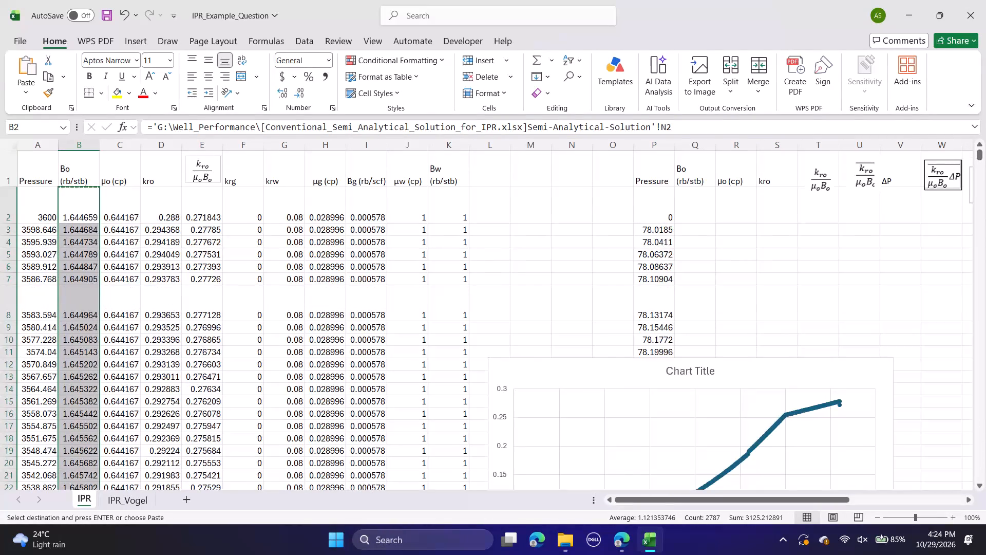
pyautogui.click(687, 228)
pyautogui.hotkey('ctrl', 'v')
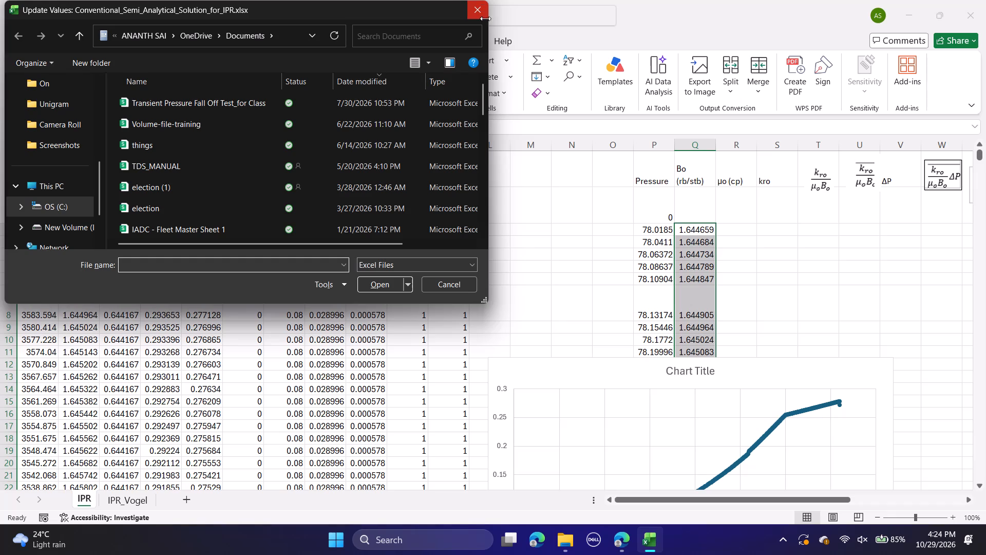
pyautogui.click(479, 11)
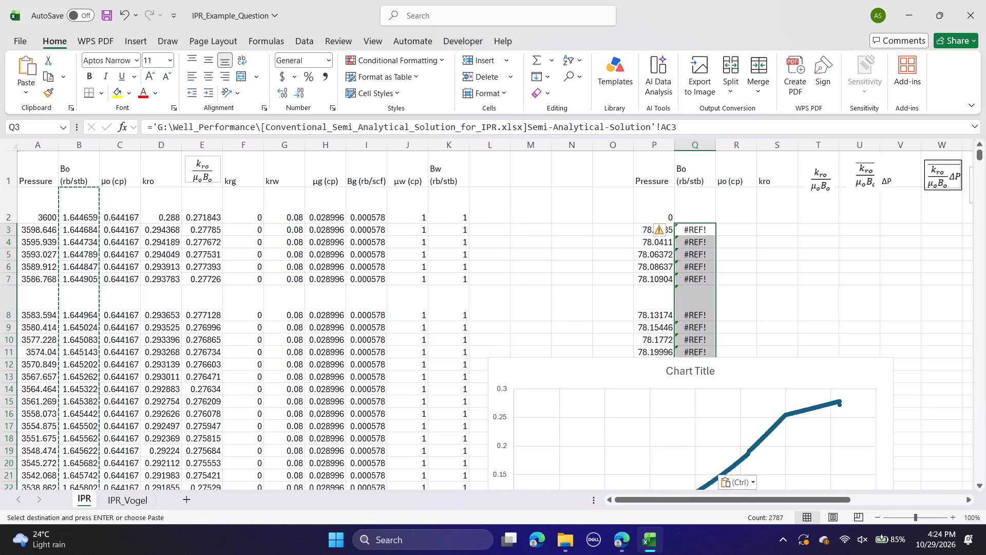
# Paste the copied Bo data at Q3 again as values only.
pyautogui.rightClick(680, 228)
pyautogui.click(727, 211)
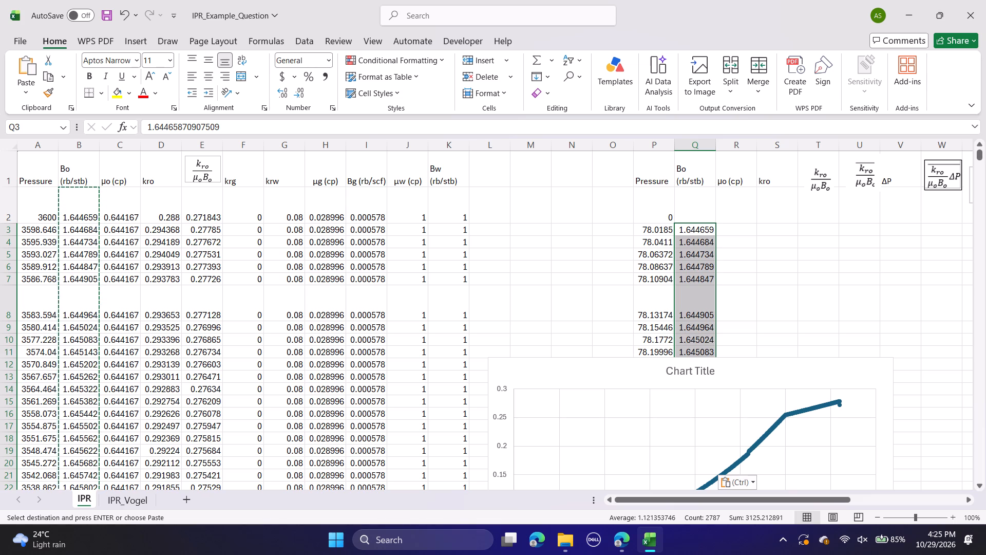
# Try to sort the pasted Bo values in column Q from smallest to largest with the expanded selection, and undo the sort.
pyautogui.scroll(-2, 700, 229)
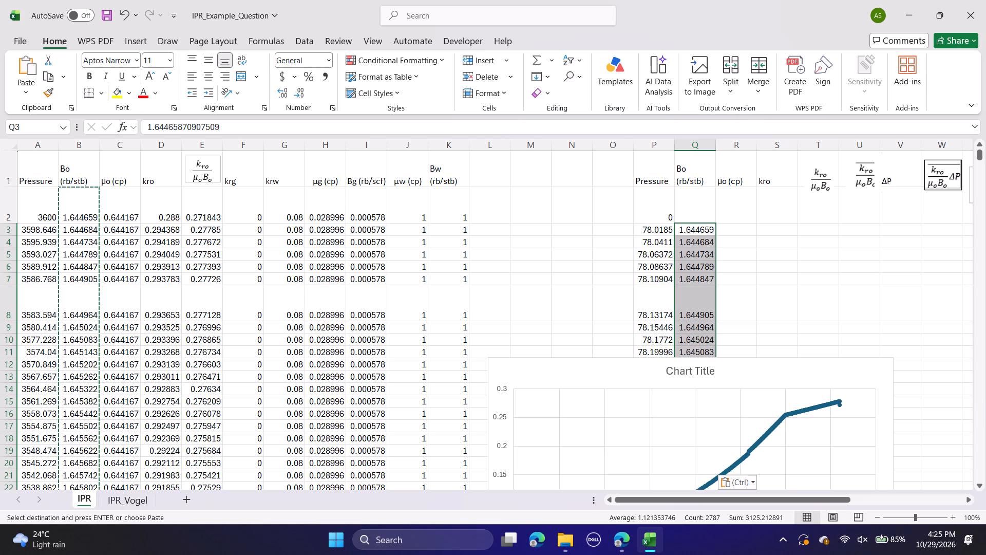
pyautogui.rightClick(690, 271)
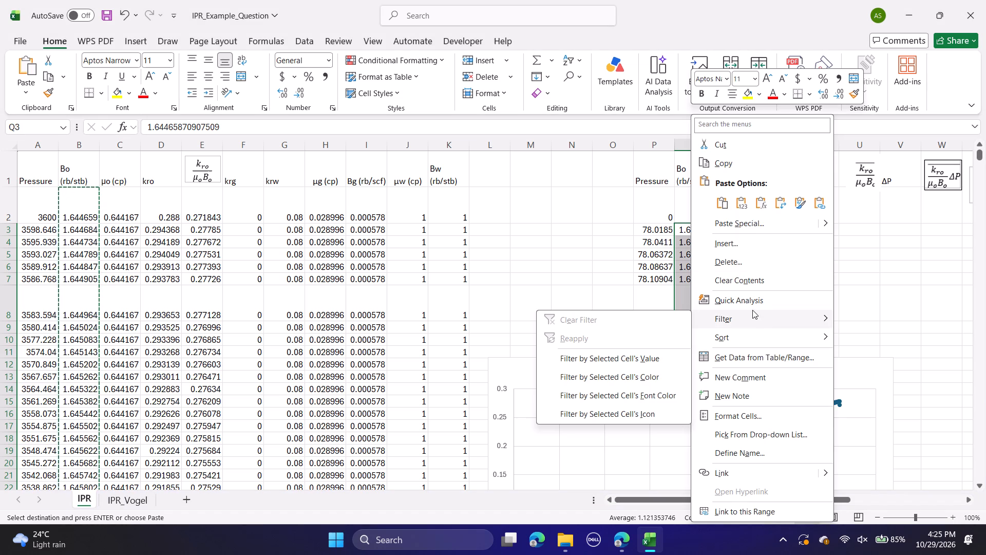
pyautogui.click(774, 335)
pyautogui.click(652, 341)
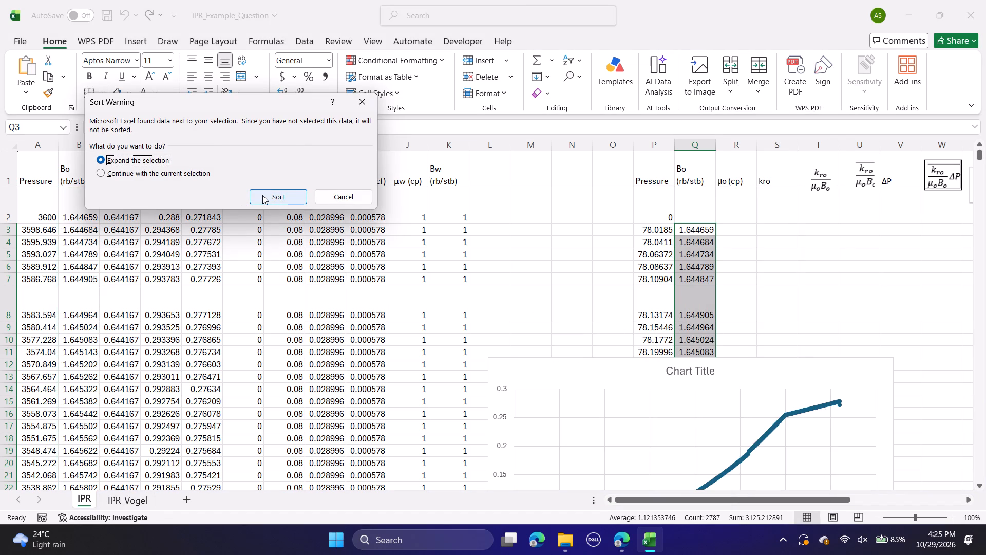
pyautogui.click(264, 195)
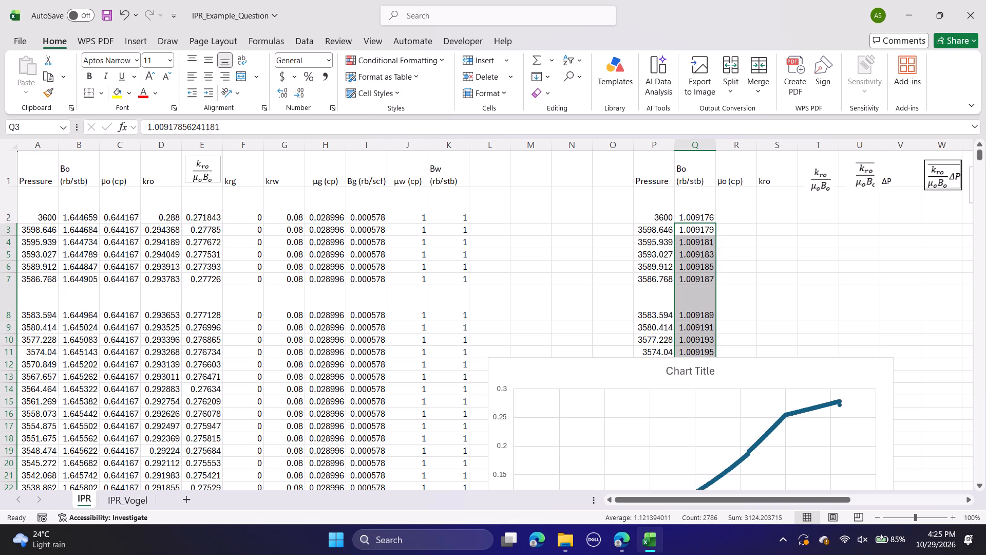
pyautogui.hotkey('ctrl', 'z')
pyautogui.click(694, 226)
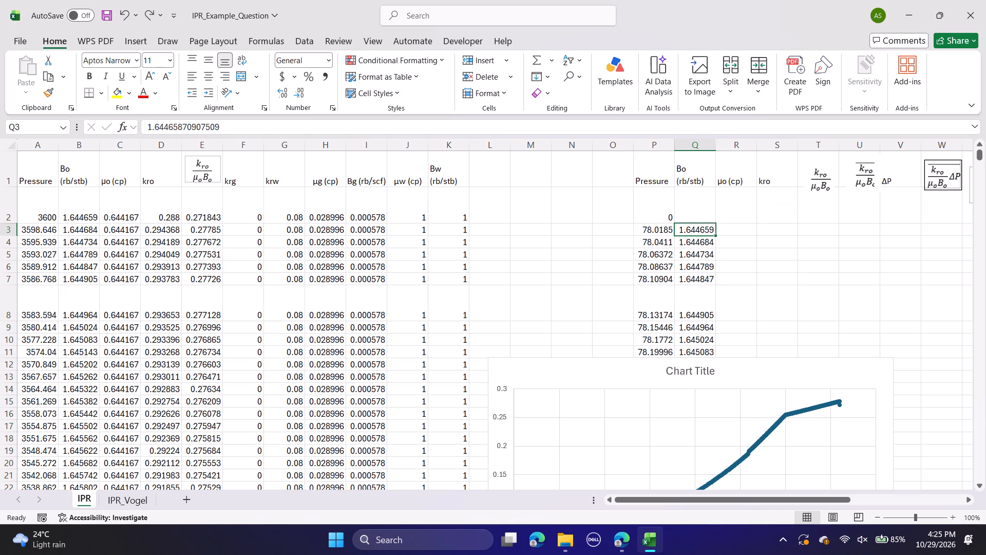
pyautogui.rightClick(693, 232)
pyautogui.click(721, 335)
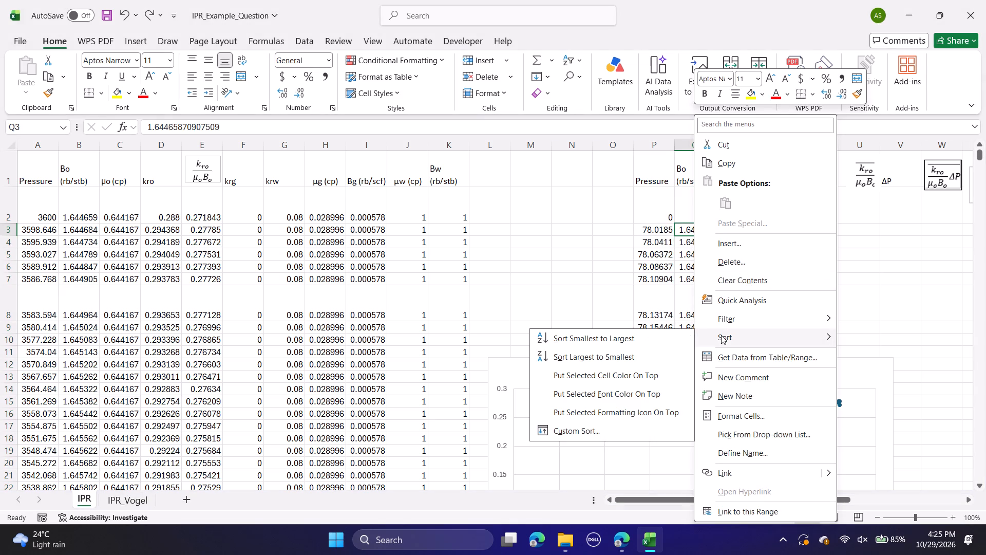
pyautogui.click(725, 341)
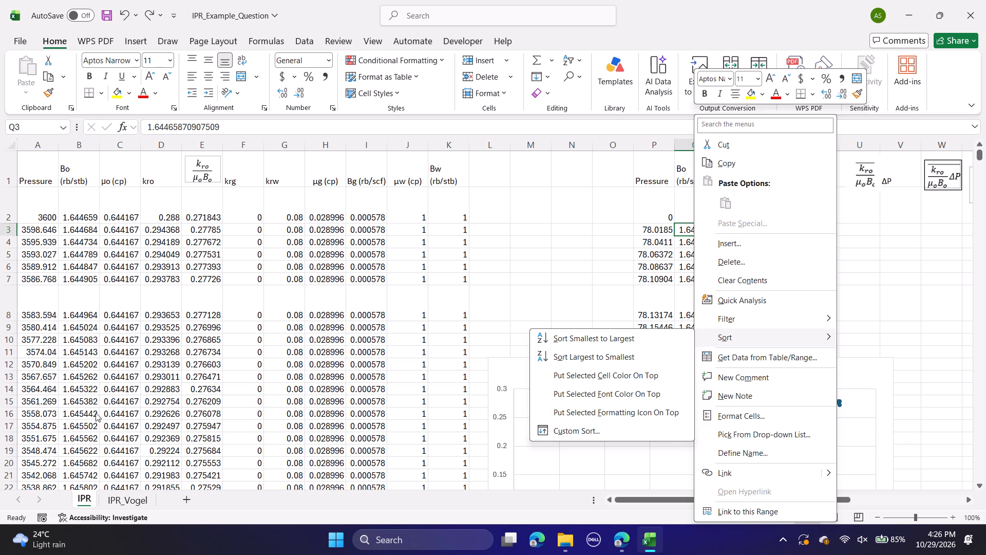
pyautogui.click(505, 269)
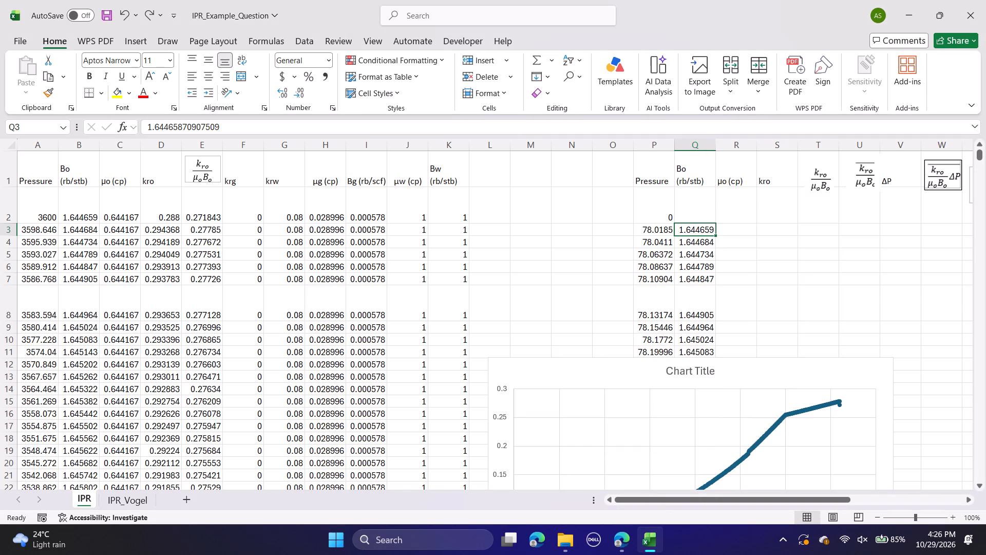
# Start a VLOOKUP formula in Q3, replacing the pasted Bo value.
pyautogui.write('vloo')
pyautogui.write('kup')
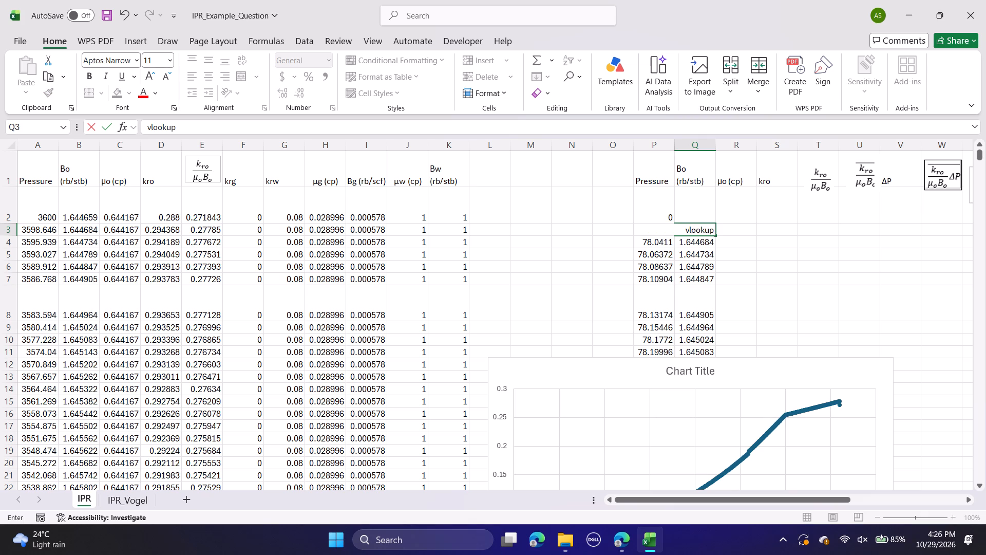
pyautogui.click(682, 229)
pyautogui.press('=')
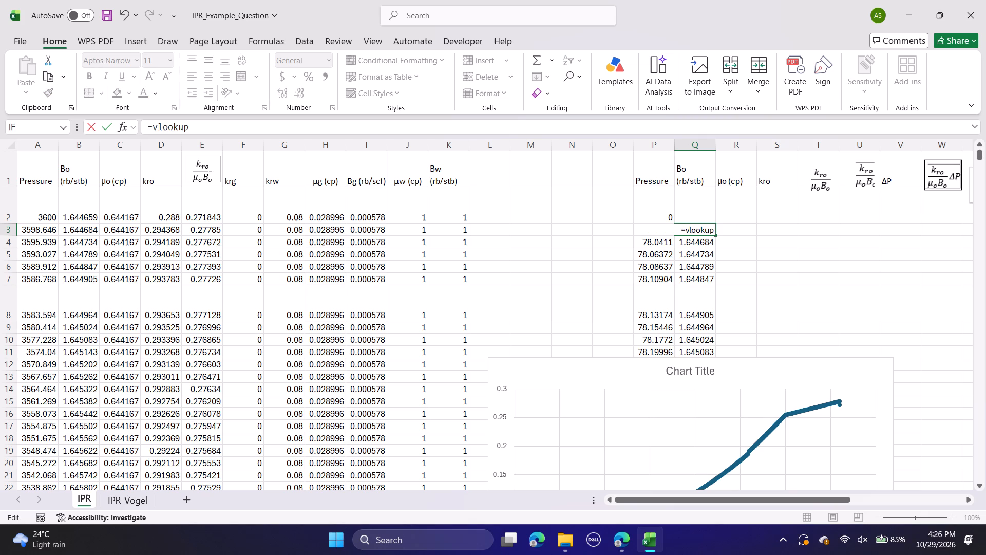
pyautogui.press('Right')
pyautogui.press('Right')
pyautogui.press('Right')
pyautogui.press('Right')
pyautogui.press('Right')
pyautogui.press('Right')
pyautogui.press('Right')
pyautogui.press('BackSpace')
pyautogui.press('BackSpace')
pyautogui.press('BackSpace')
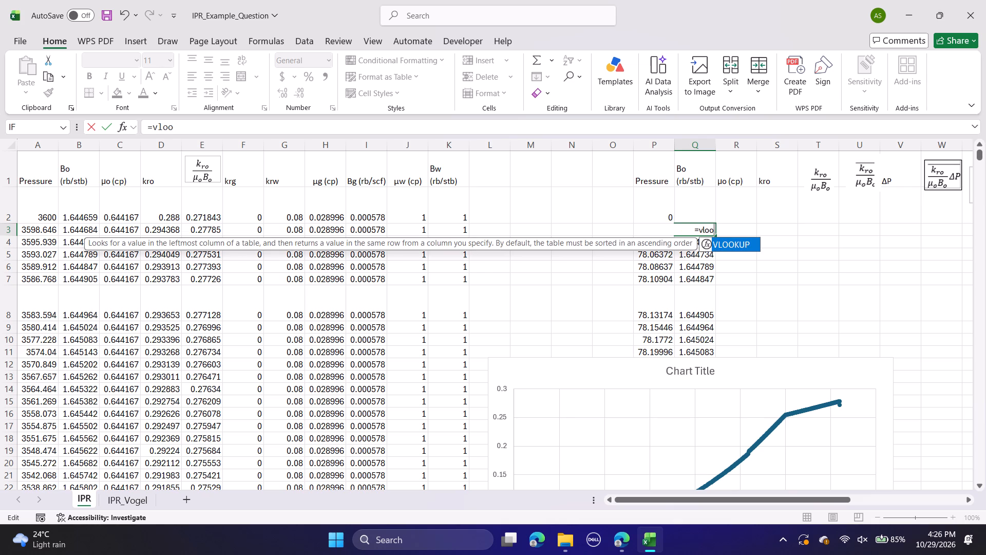
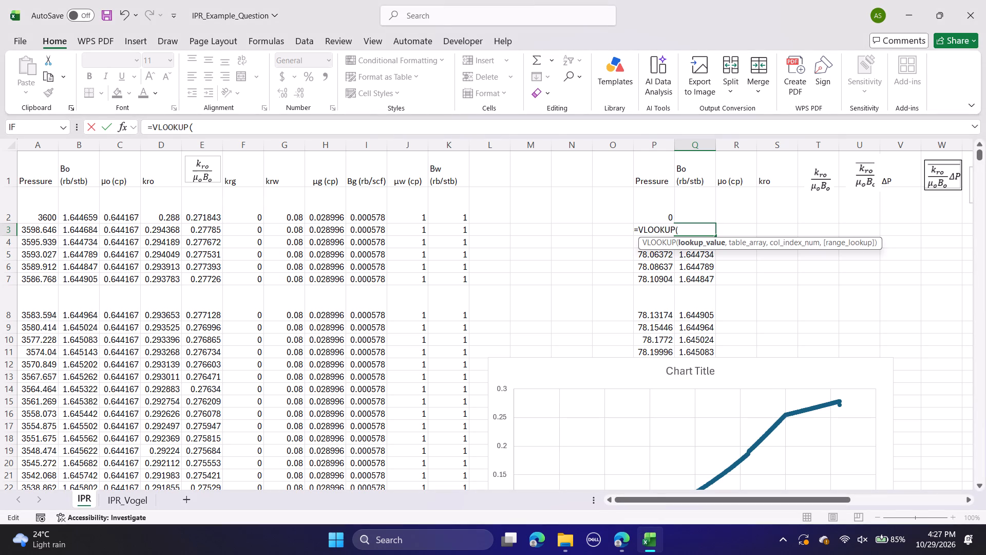
pyautogui.click(625, 541)
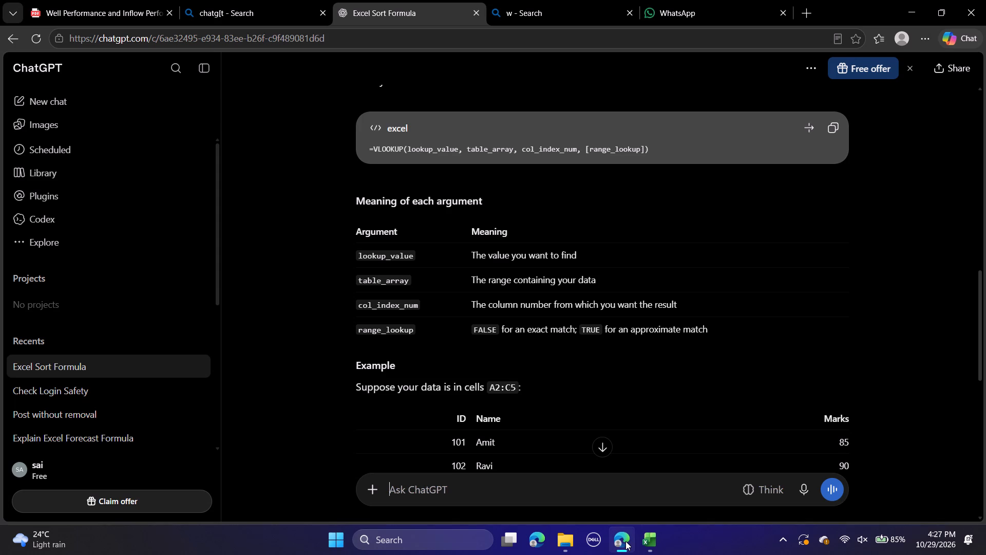
pyautogui.click(625, 541)
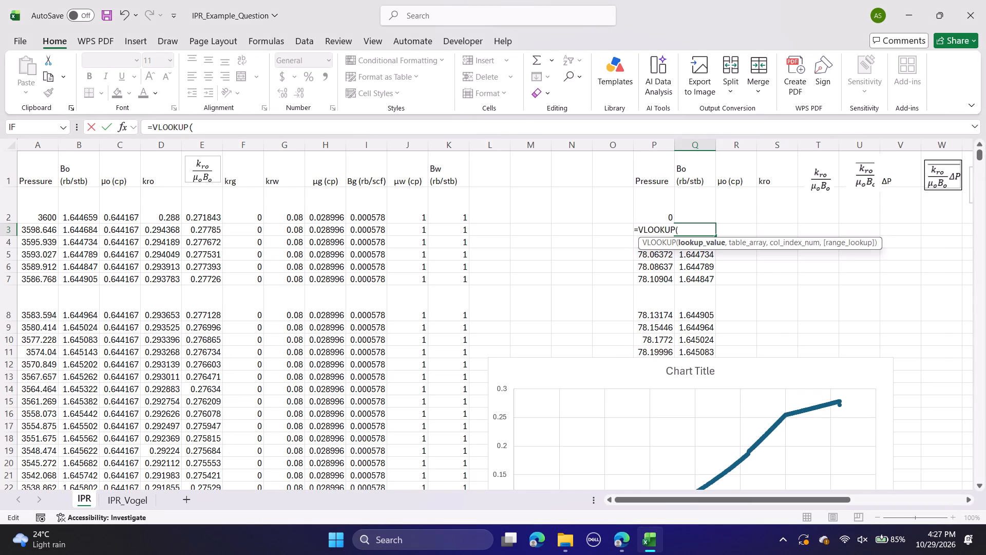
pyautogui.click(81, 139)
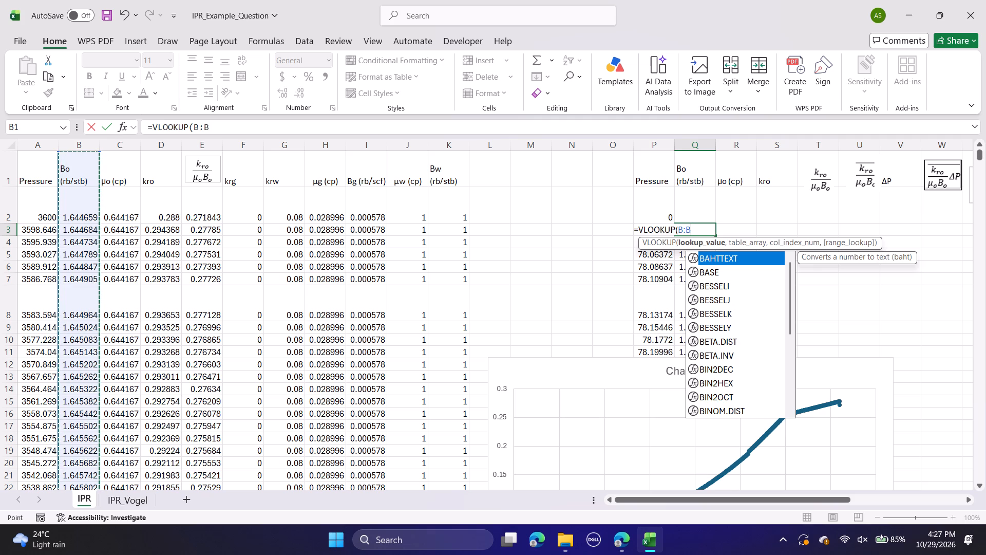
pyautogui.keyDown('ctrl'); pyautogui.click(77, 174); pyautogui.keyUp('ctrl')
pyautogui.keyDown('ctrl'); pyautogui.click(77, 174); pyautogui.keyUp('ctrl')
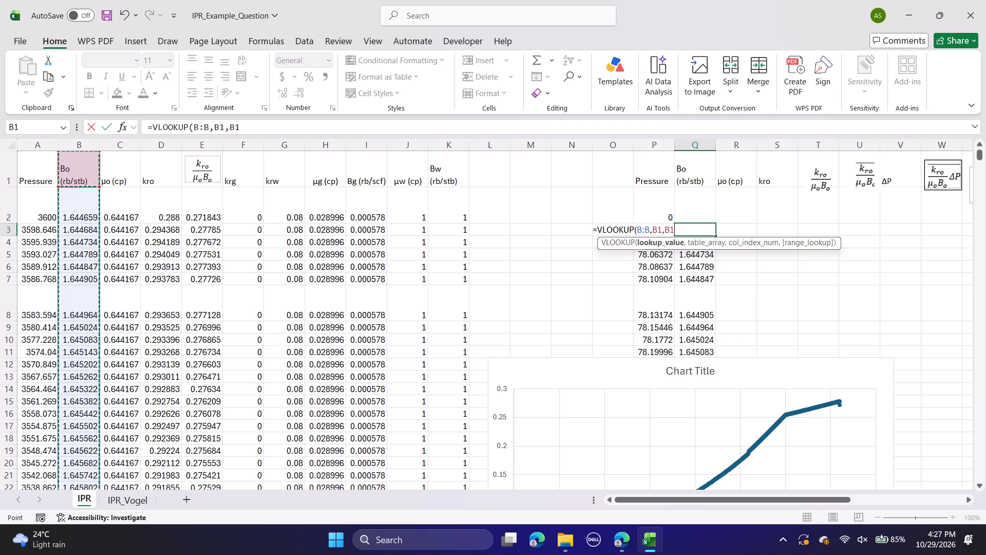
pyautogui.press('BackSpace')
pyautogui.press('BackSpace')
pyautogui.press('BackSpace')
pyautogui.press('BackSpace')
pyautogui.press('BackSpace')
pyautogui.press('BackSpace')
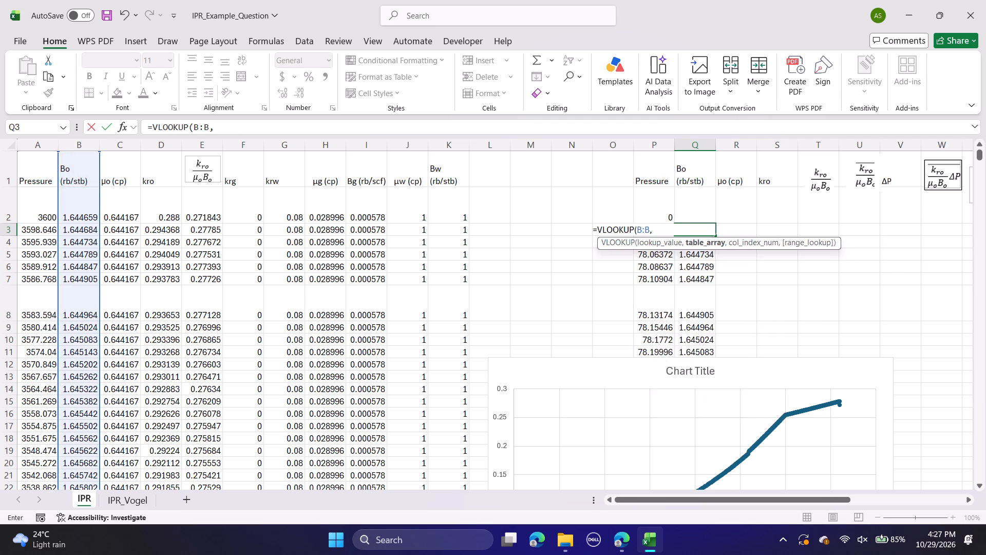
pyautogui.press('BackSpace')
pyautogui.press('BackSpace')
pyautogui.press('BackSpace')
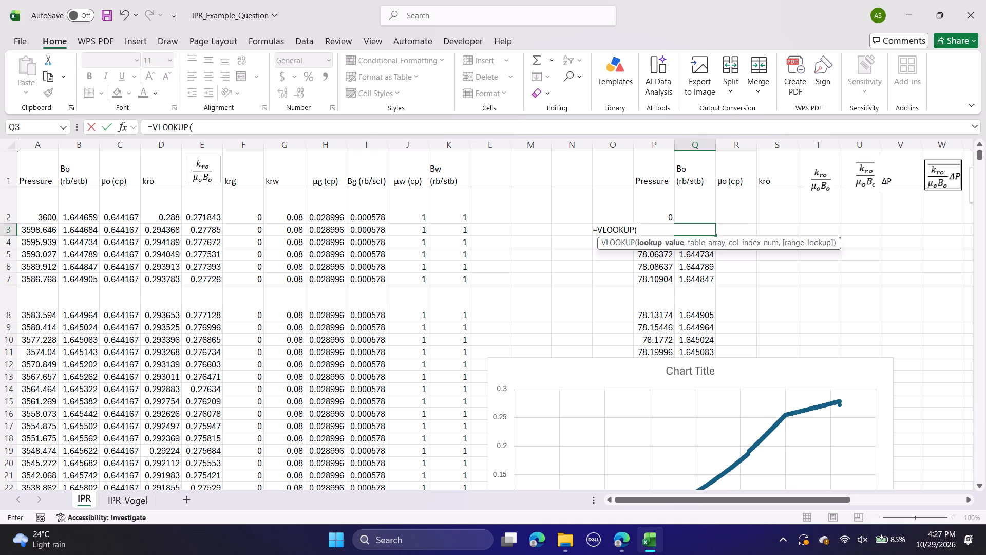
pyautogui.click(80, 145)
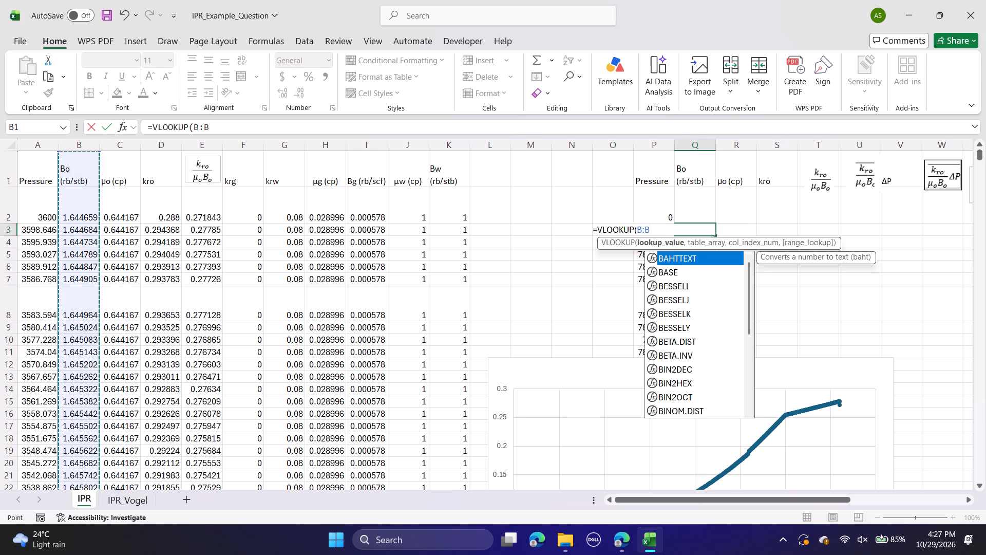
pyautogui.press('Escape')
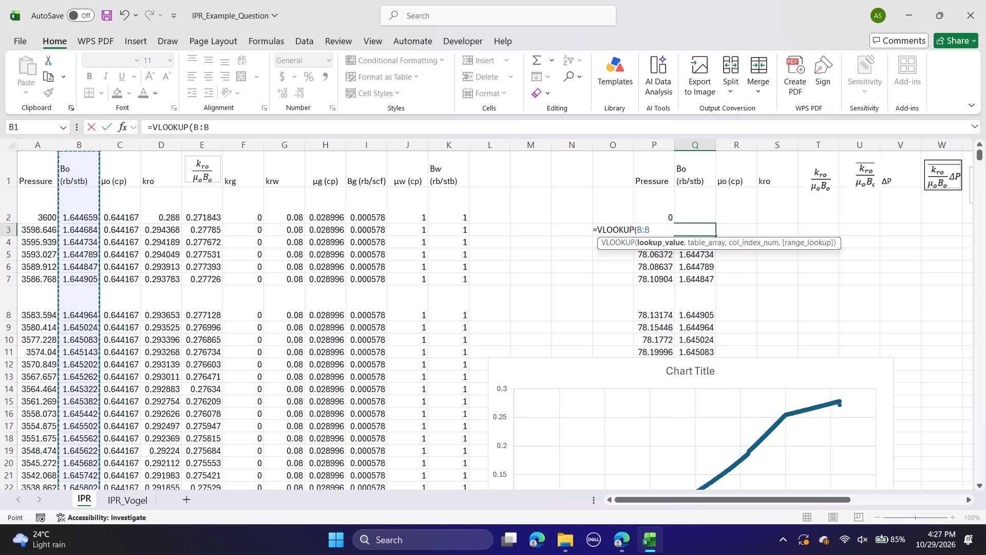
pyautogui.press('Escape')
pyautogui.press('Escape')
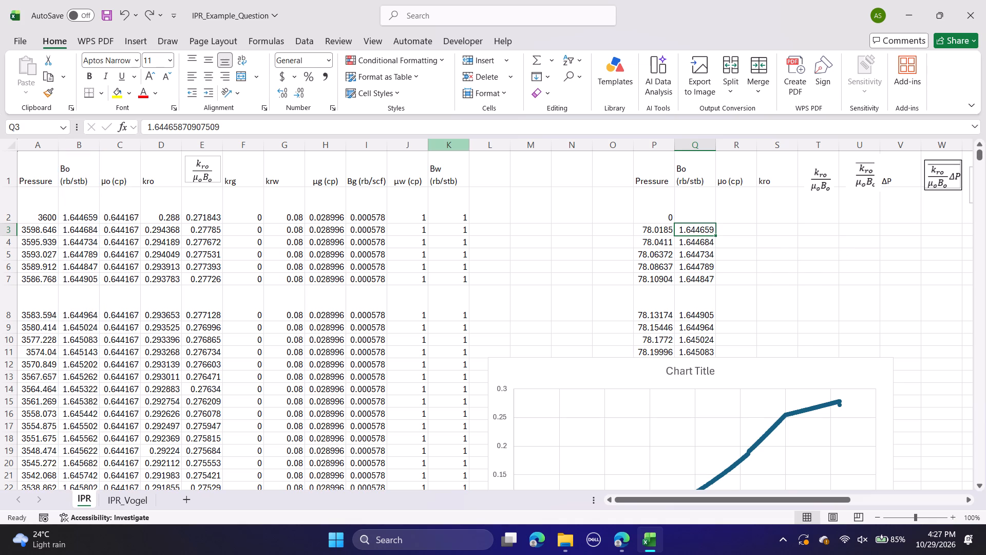
# Start a new VLOOKUP formula in Q3, with the function name in capitals and its bracket open for arguments.
pyautogui.press('=')
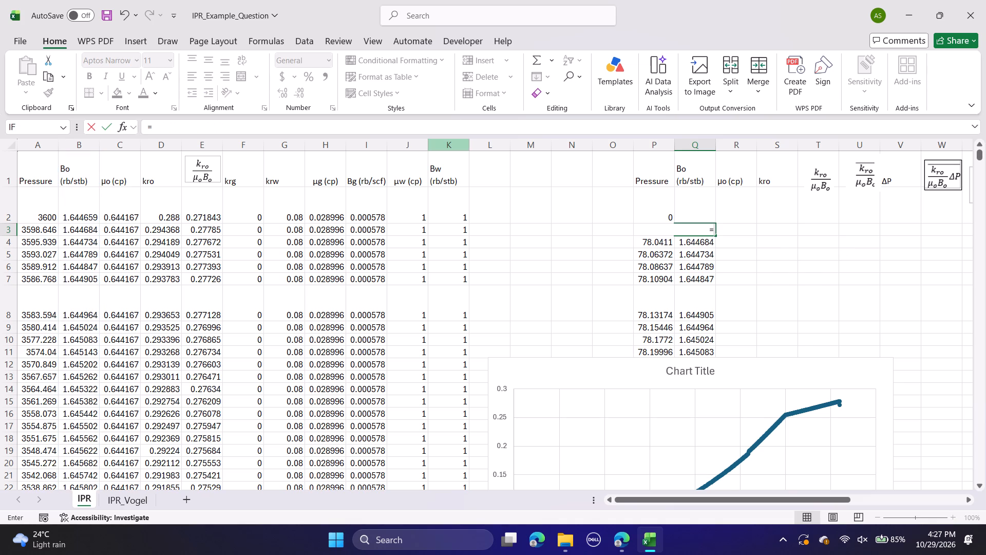
pyautogui.write('vlooke')
pyautogui.press('BackSpace')
pyautogui.write('up')
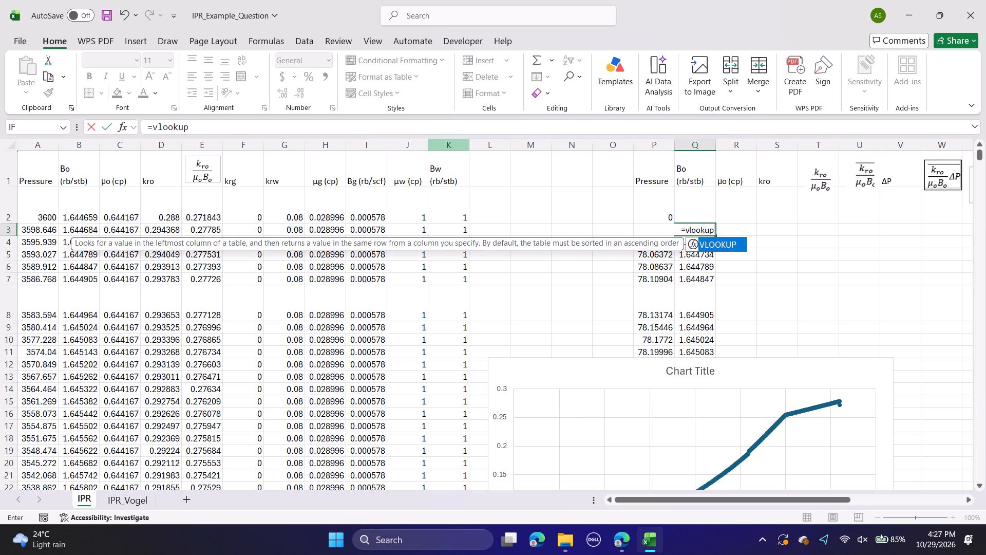
pyautogui.hotkey('shift', '(')
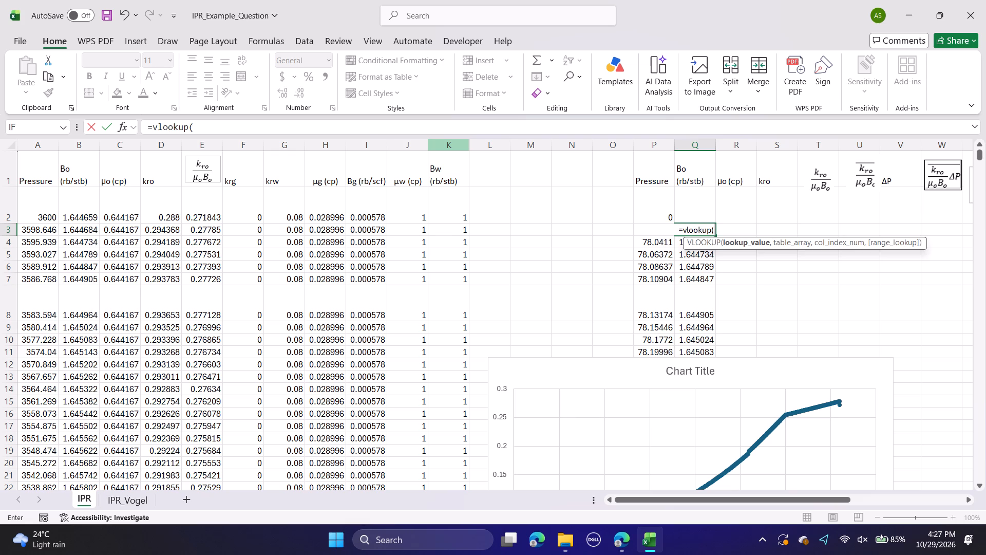
pyautogui.click(186, 127)
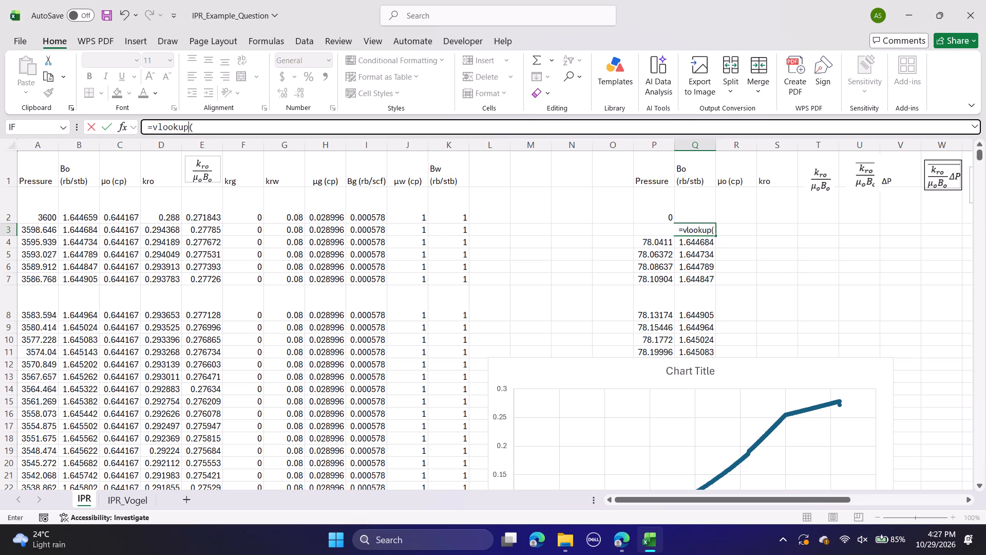
pyautogui.moveTo(189, 128); pyautogui.dragTo(153, 131)
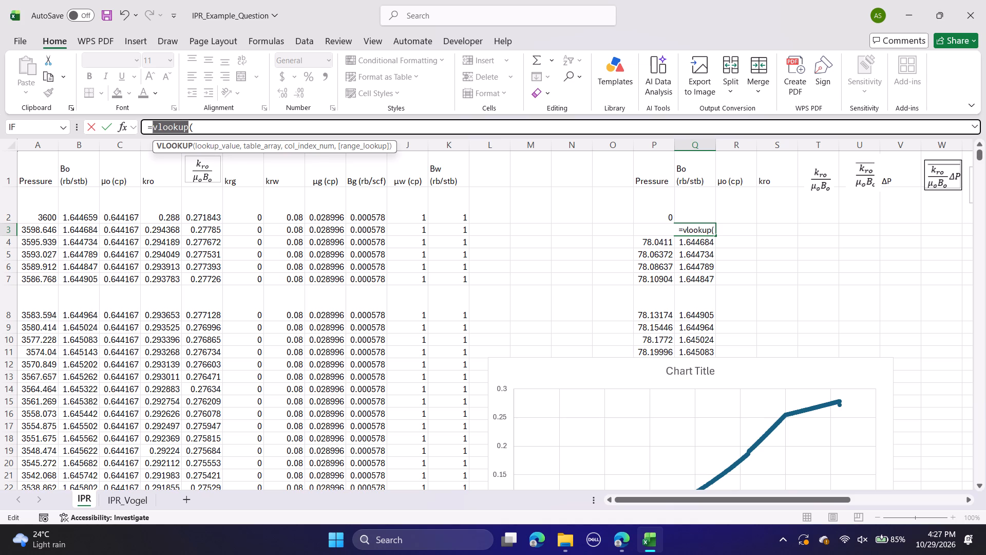
pyautogui.moveTo(153, 131); pyautogui.dragTo(155, 131)
pyautogui.write('VLOOKUP')
pyautogui.press('Return')
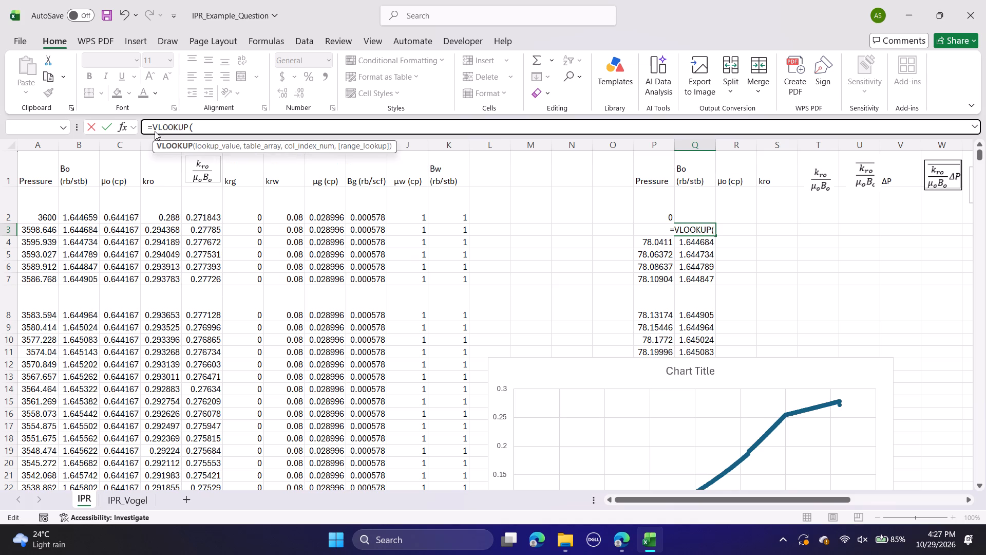
pyautogui.click(579, 301)
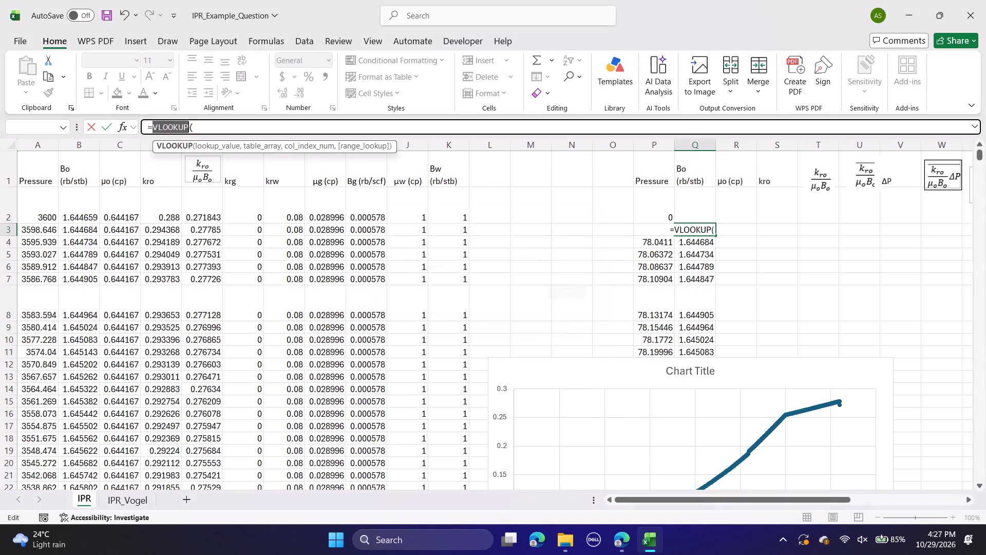
pyautogui.click(224, 132)
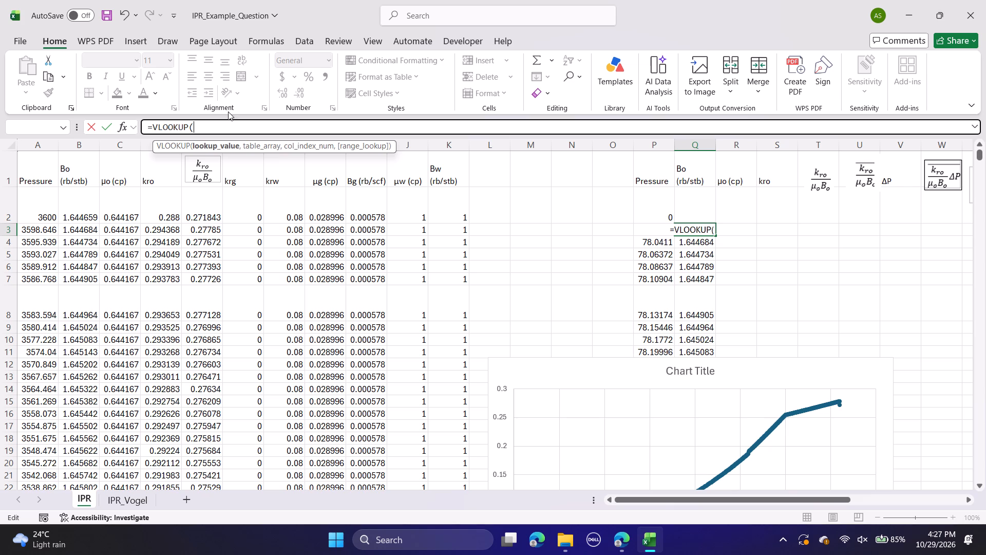
# Set the formula's lookup value to B$2:B$1048576 and its table array to A$2:A$1048576, leaving out the header row.
pyautogui.doubleClick(83, 146)
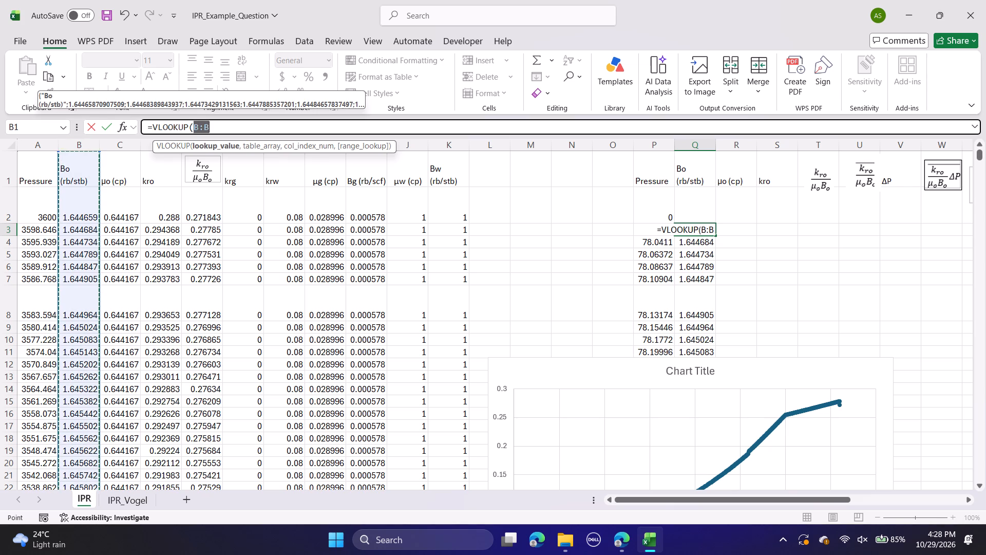
pyautogui.moveTo(85, 152); pyautogui.dragTo(85, 163)
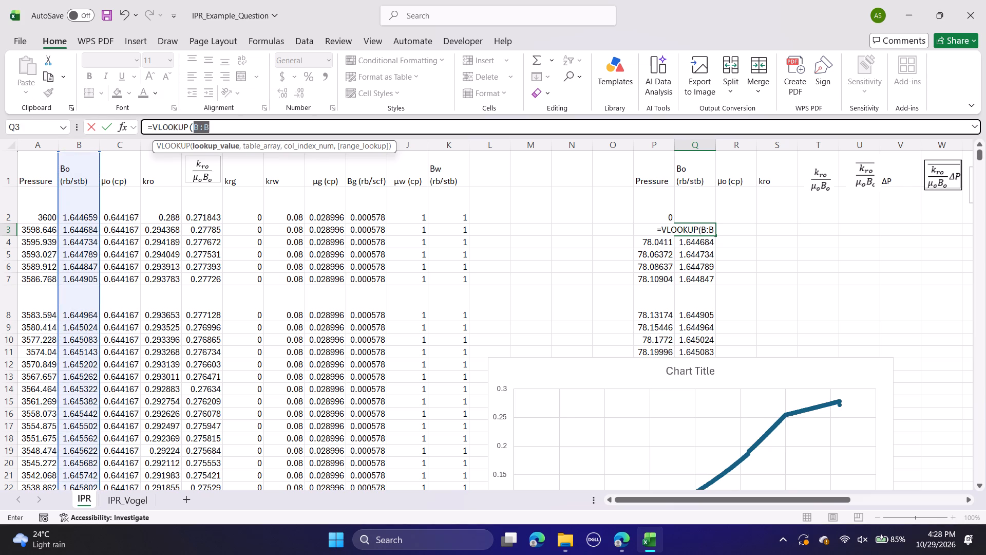
pyautogui.moveTo(99, 152); pyautogui.dragTo(91, 182)
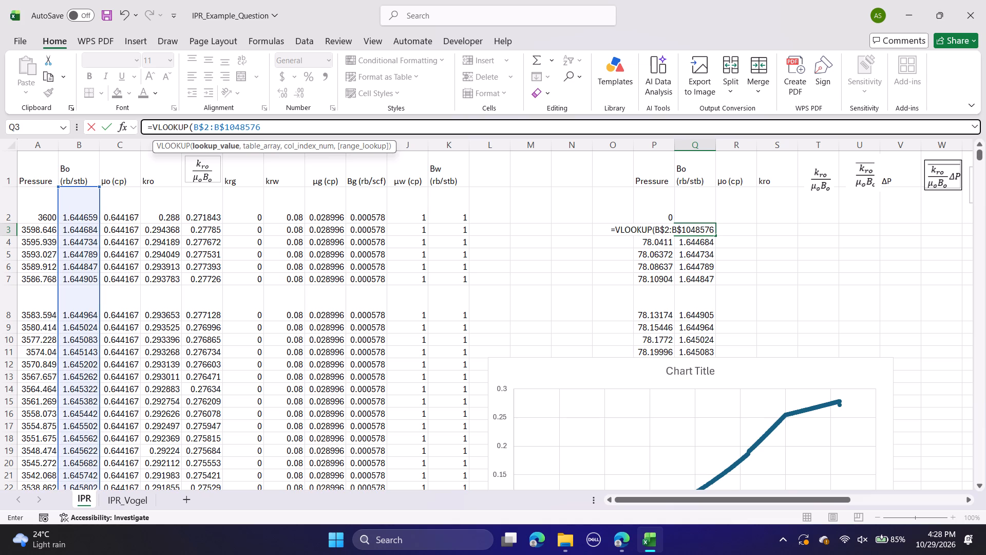
pyautogui.press(',')
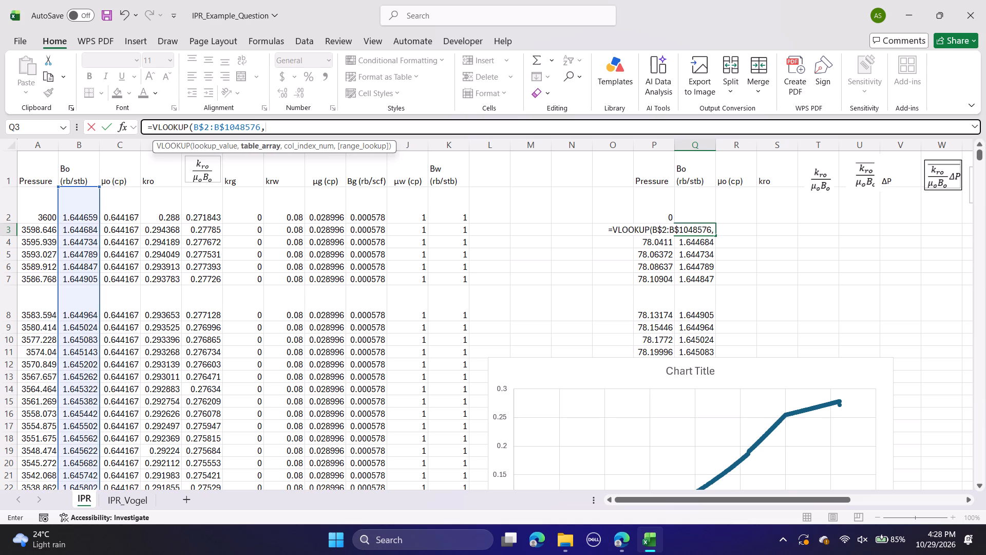
pyautogui.click(37, 143)
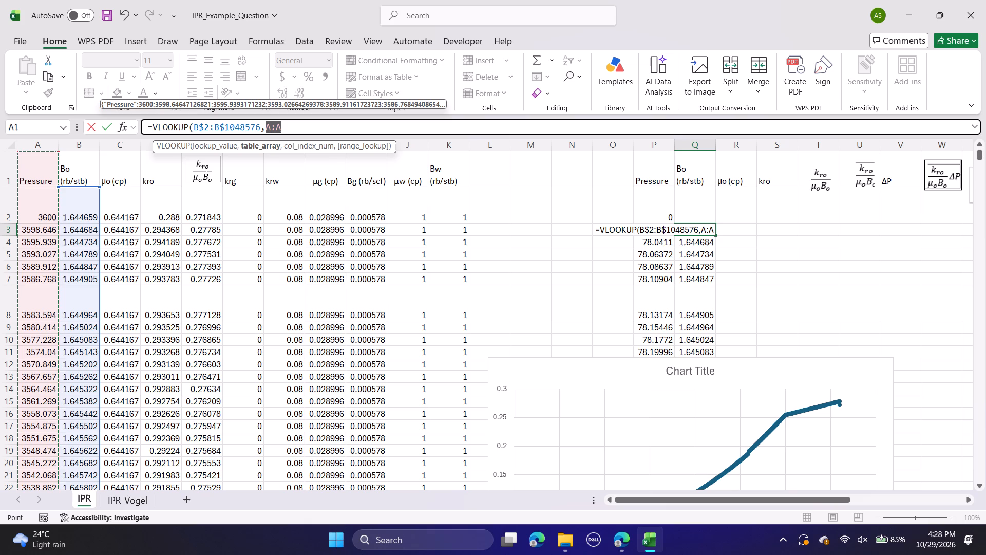
pyautogui.moveTo(59, 152); pyautogui.dragTo(54, 178)
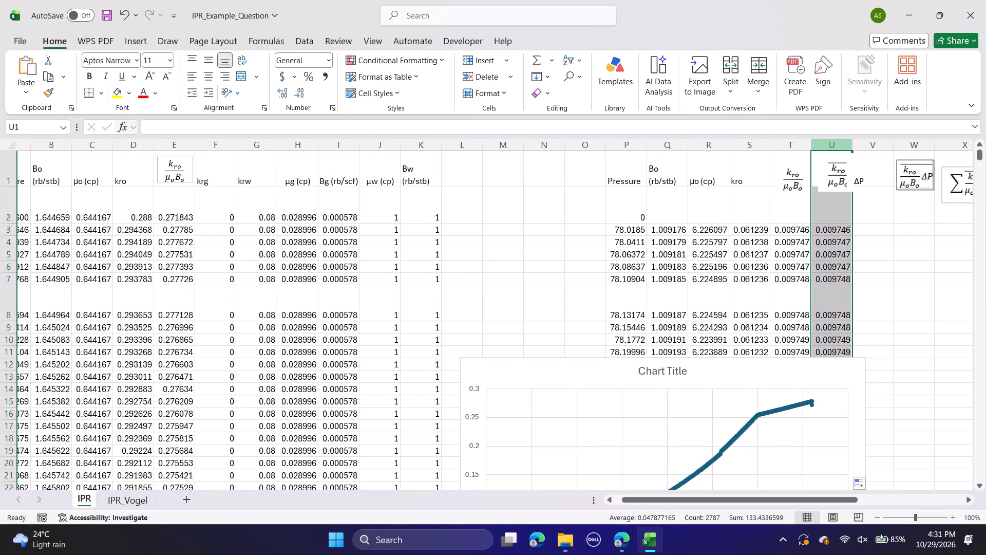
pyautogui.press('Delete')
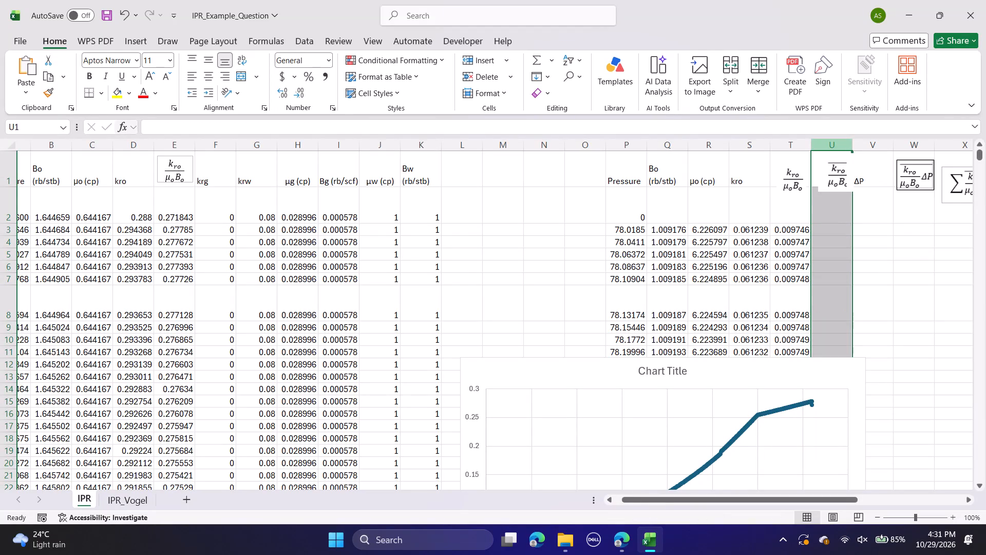
# Enter the averaging formula =(T3+T2)/2 in U3 under the averaged kro/(µoBo) header.
pyautogui.click(823, 229)
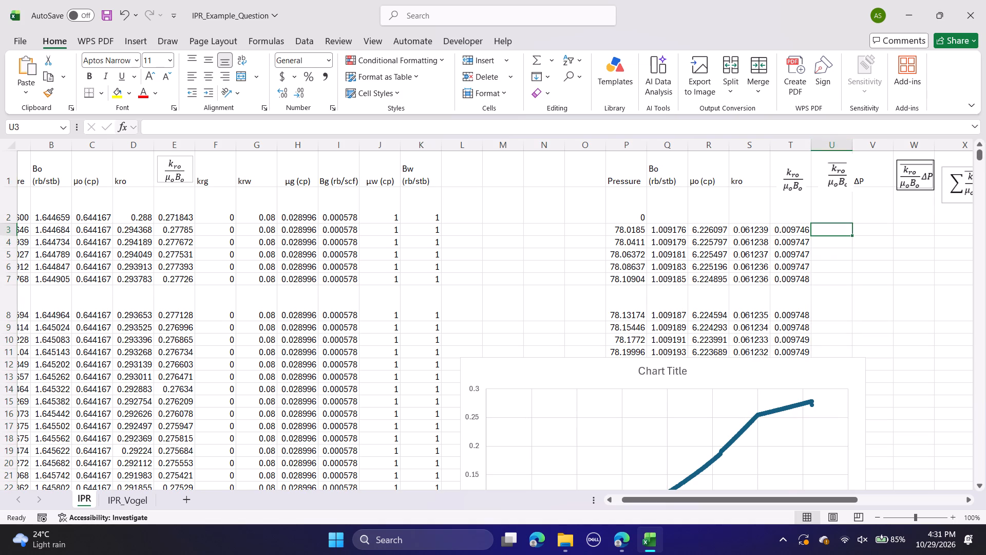
pyautogui.press('=')
pyautogui.click(804, 230)
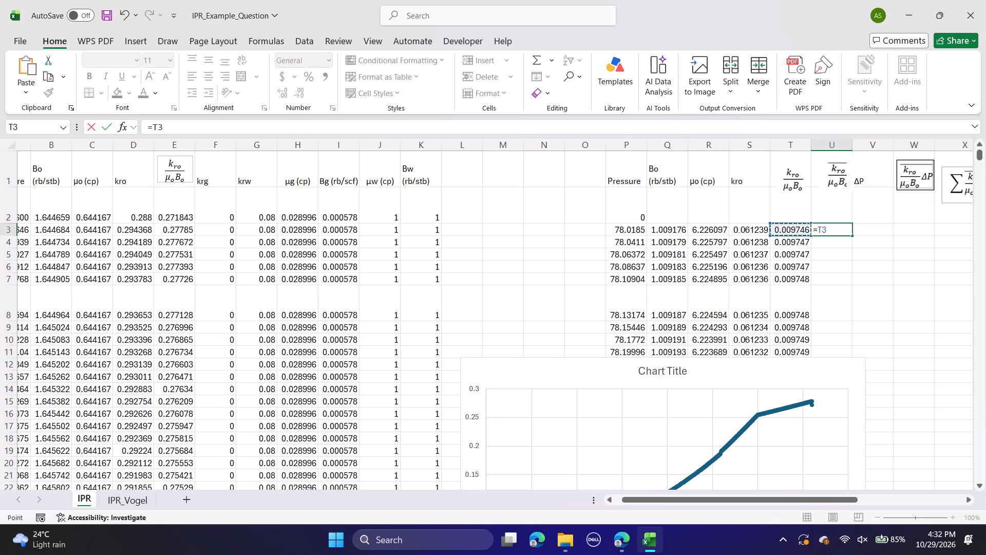
pyautogui.hotkey('shift', '+')
pyautogui.click(783, 214)
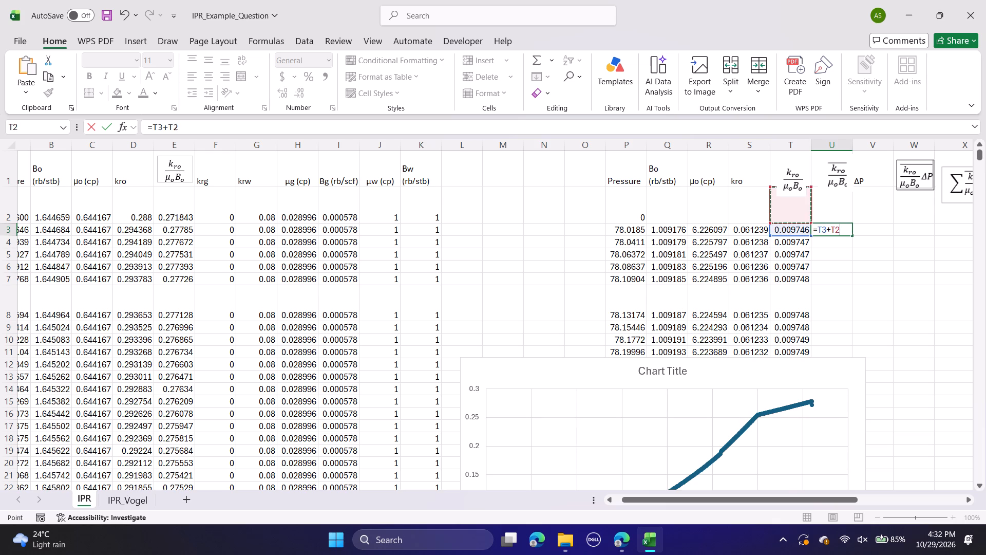
pyautogui.hotkey('shift', ')')
pyautogui.write('/2')
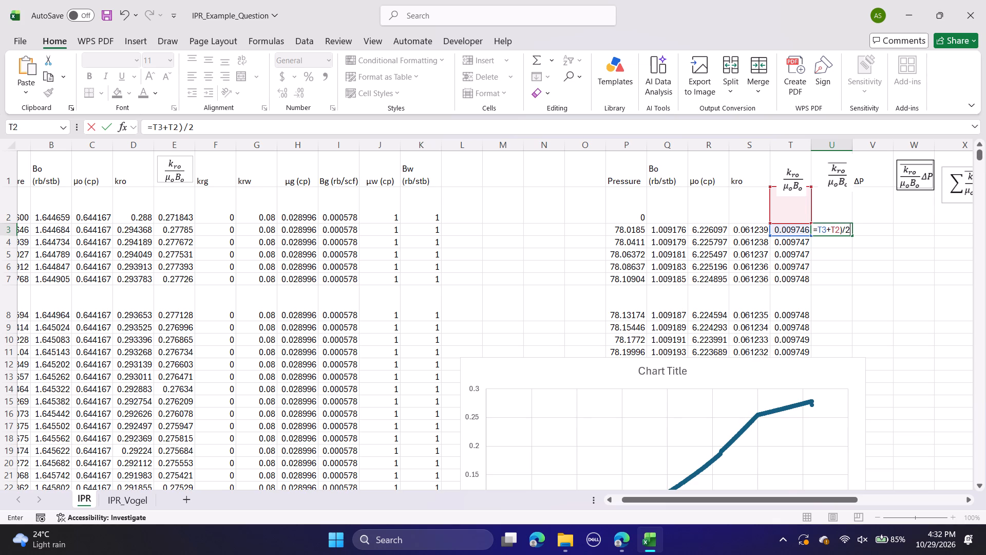
pyautogui.click(820, 230)
pyautogui.hotkey('shift', '(')
pyautogui.press('Return')
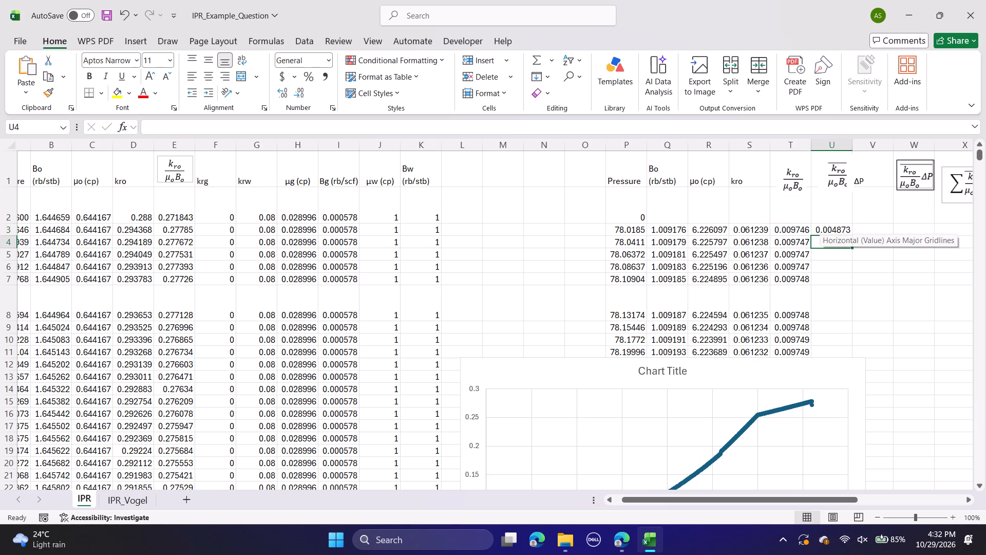
# Fill the averaging formula in U3 down column U and check the copied formulas in the rows below.
pyautogui.click(820, 230)
pyautogui.doubleClick(854, 234)
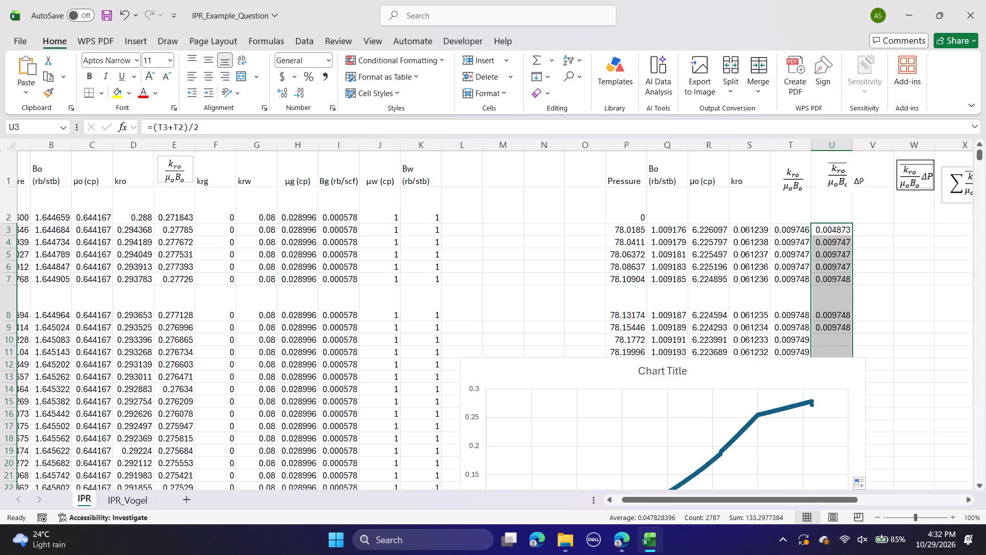
pyautogui.click(881, 228)
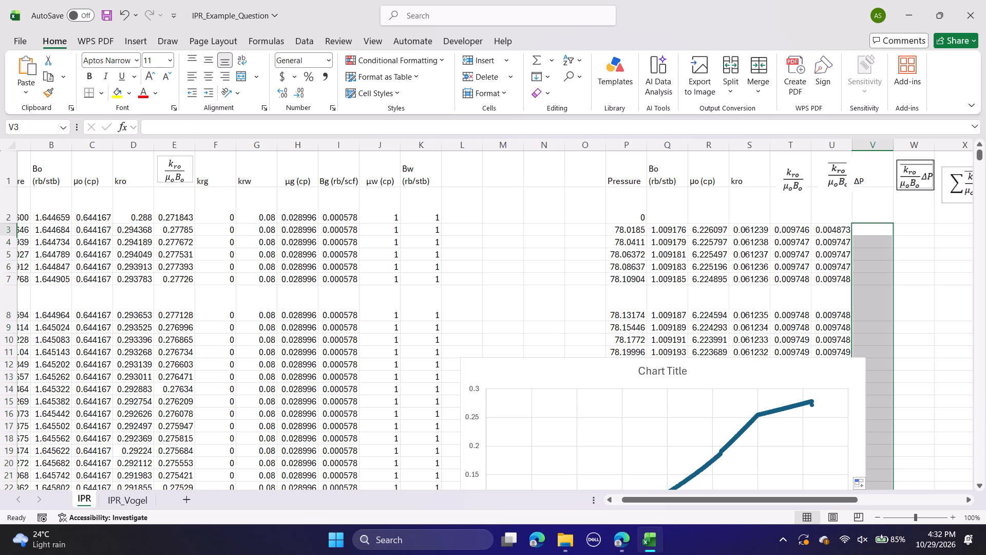
pyautogui.click(827, 243)
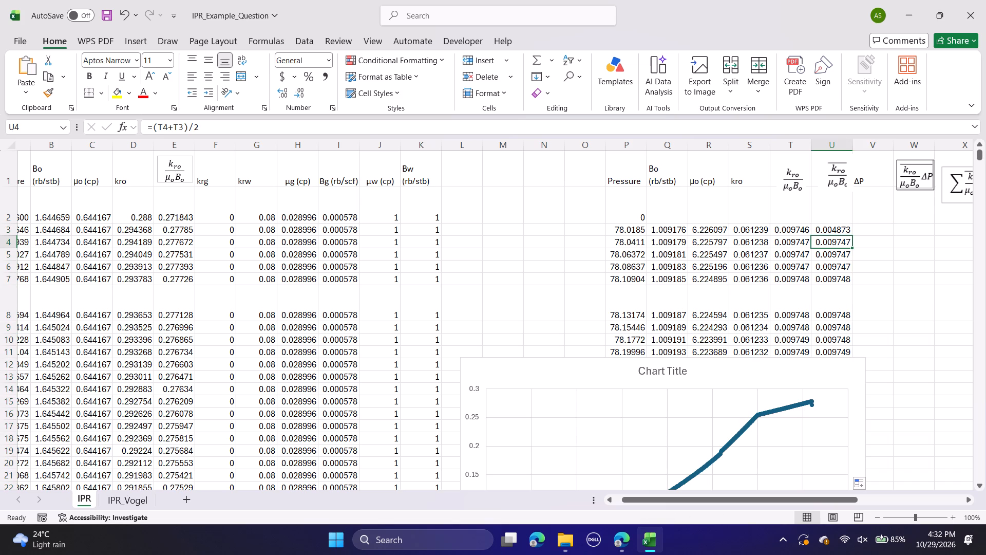
pyautogui.click(827, 258)
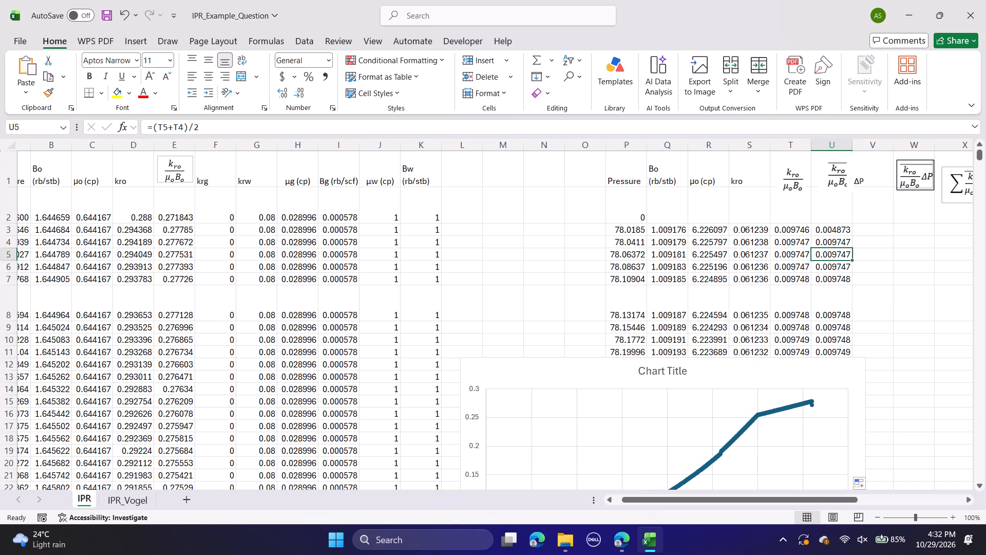
# Enter the pressure difference formula =P3-P2 in V3 under ΔP and fill it down the column.
pyautogui.click(866, 234)
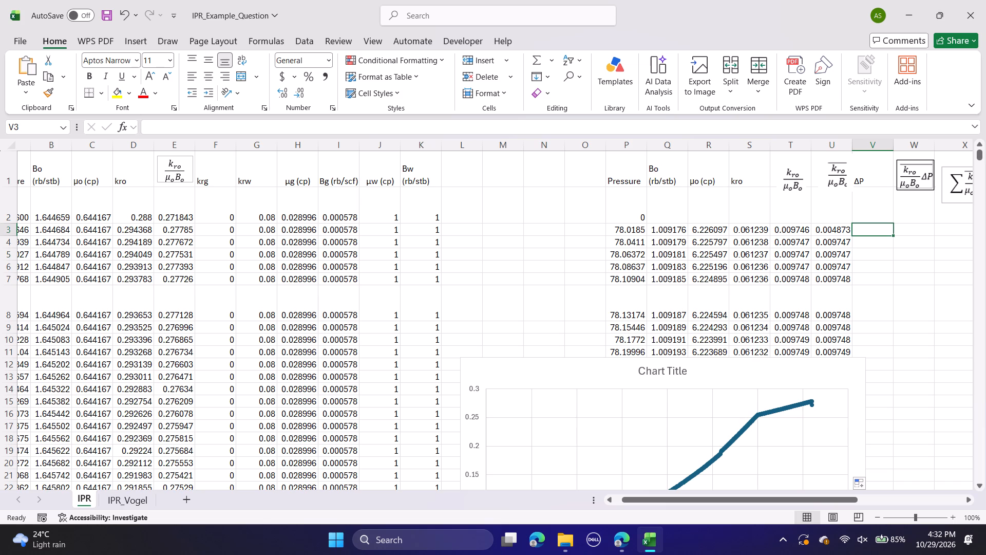
pyautogui.press('=')
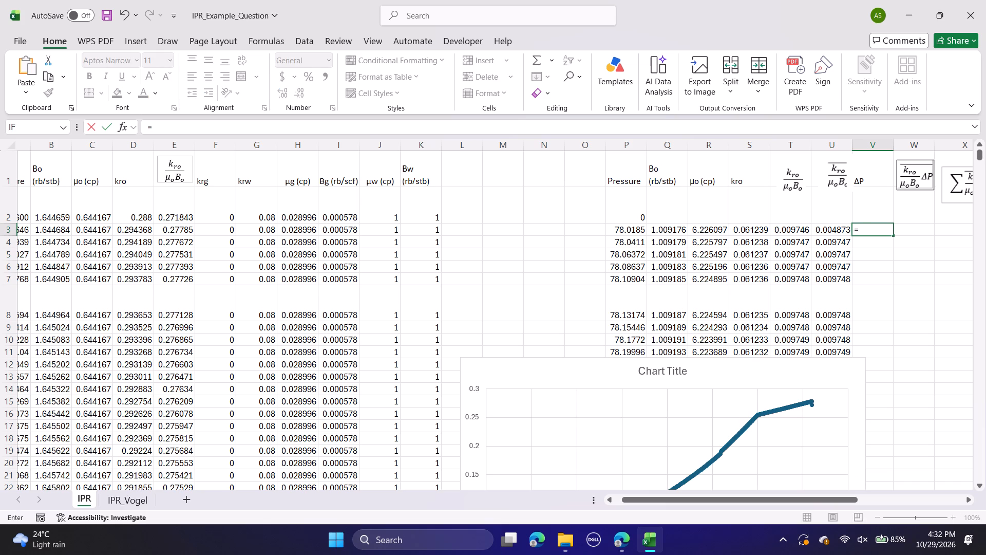
pyautogui.click(614, 232)
pyautogui.press('-')
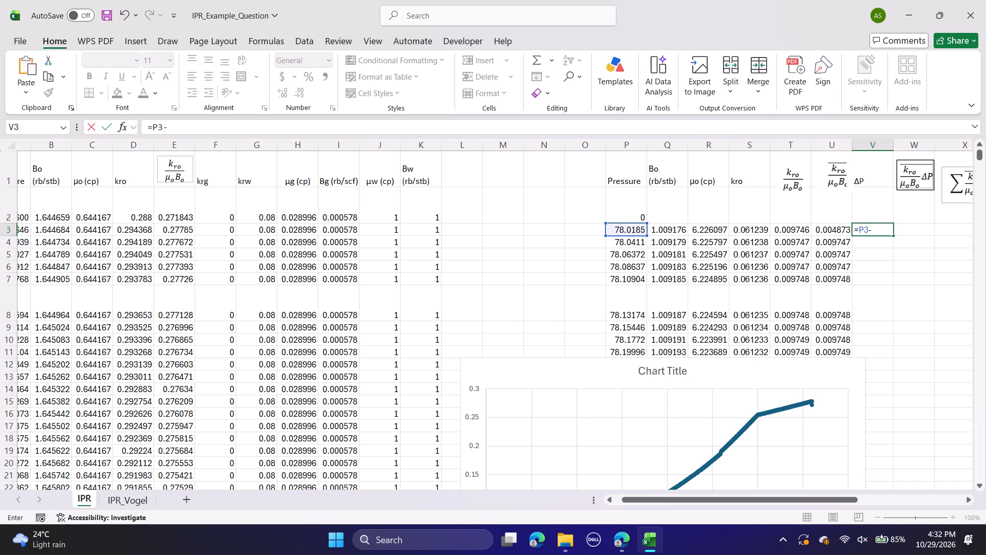
pyautogui.click(630, 218)
pyautogui.press('Return')
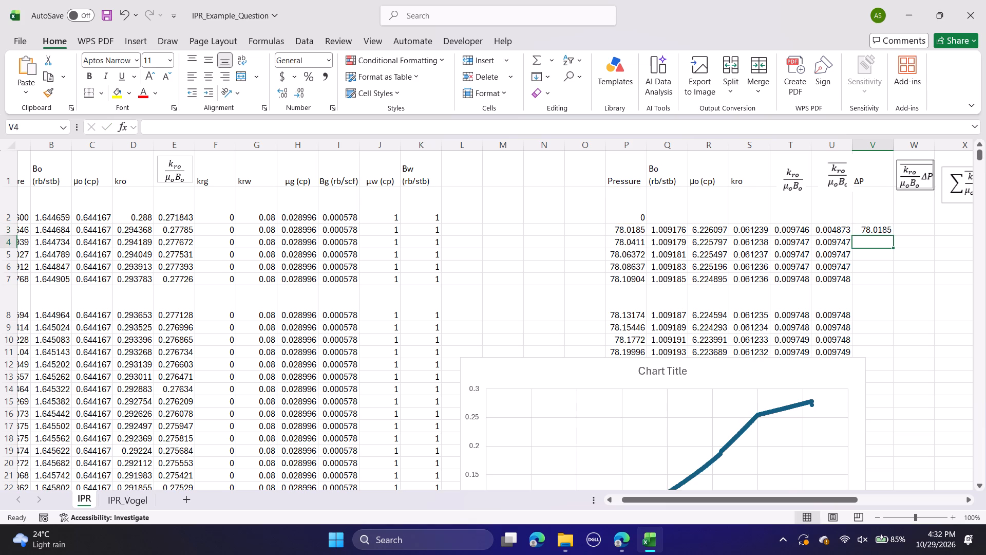
pyautogui.click(873, 232)
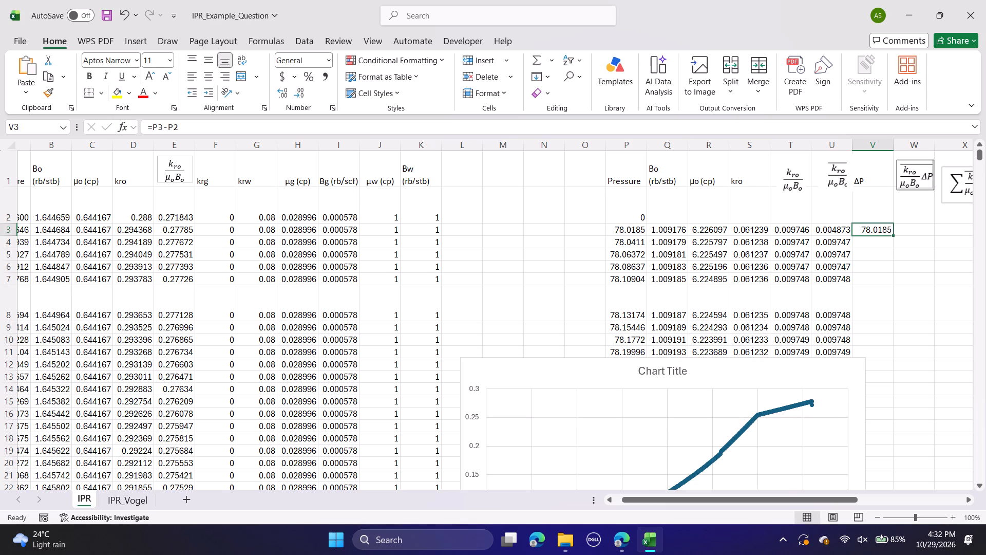
pyautogui.doubleClick(894, 237)
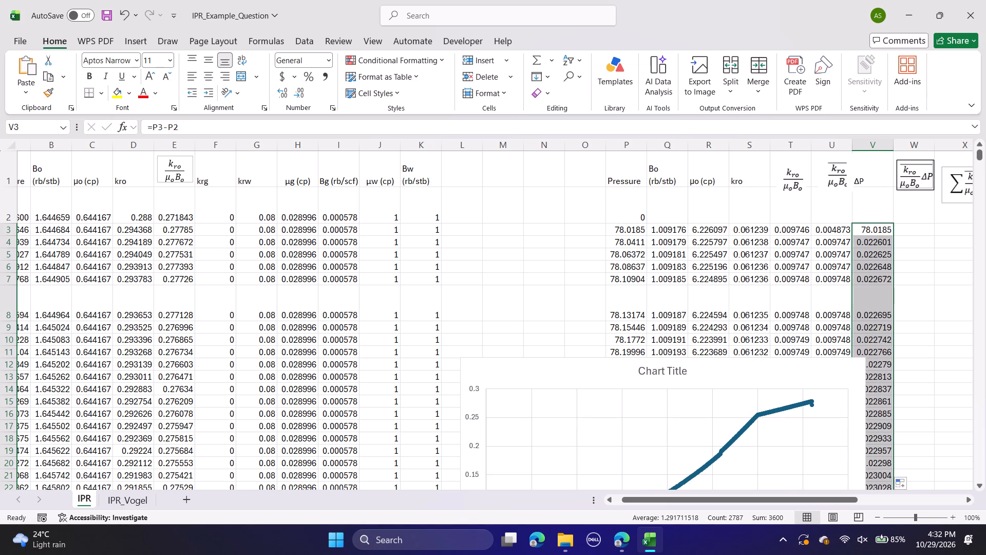
# Enter =V3*U3 in W3 under the averaged kro/(µoBo)·ΔP header and fill it down the column.
pyautogui.click(901, 233)
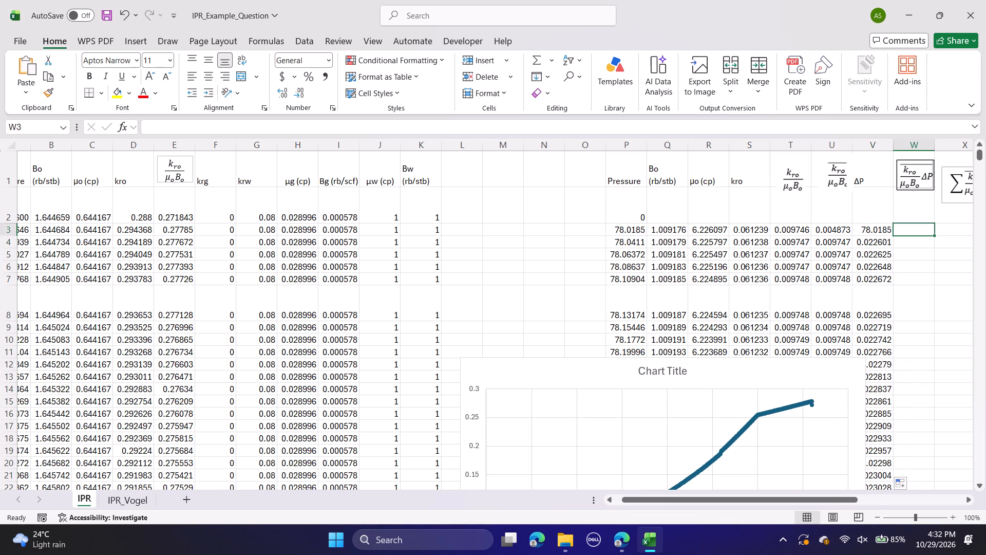
pyautogui.press('=')
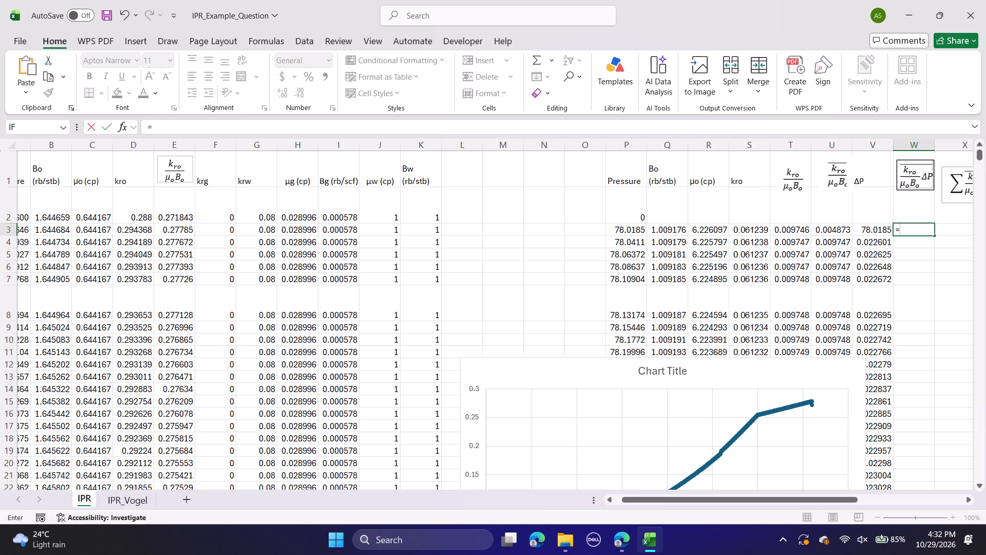
pyautogui.click(859, 234)
pyautogui.press('*')
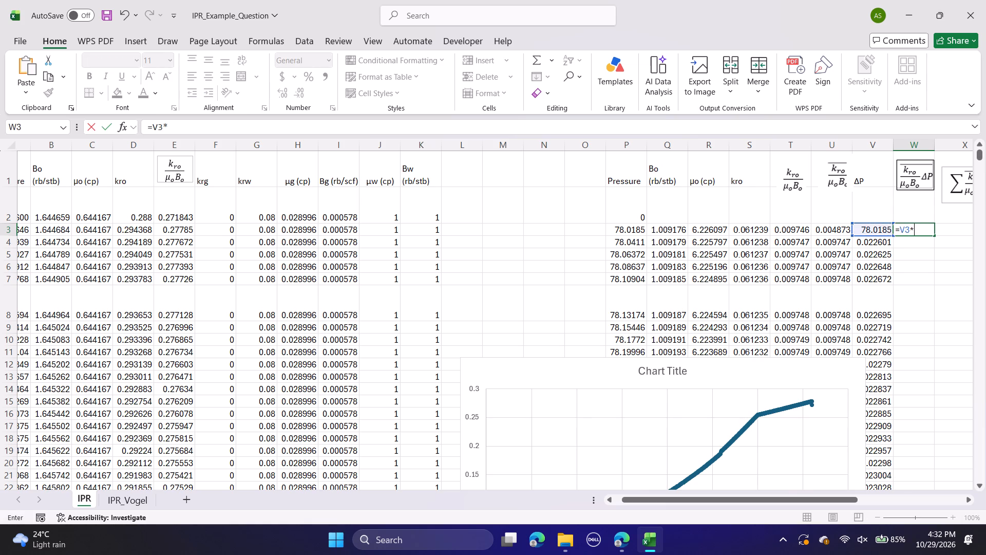
pyautogui.click(831, 229)
pyautogui.press('Return')
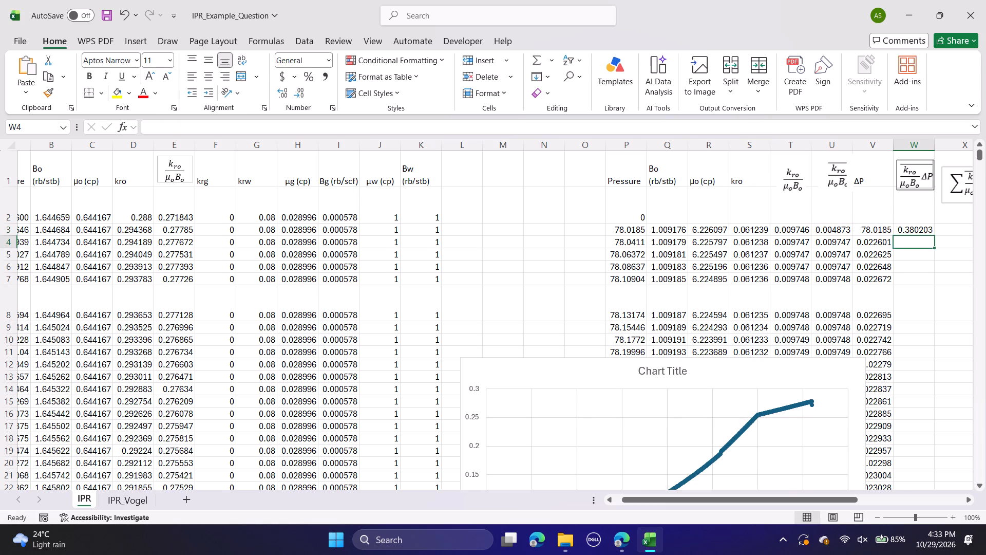
pyautogui.click(913, 235)
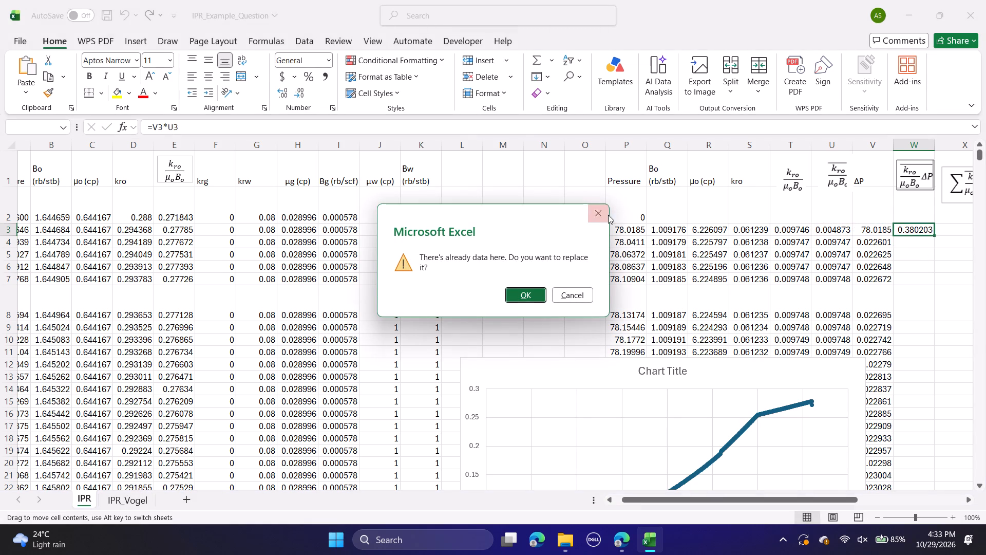
pyautogui.click(598, 215)
pyautogui.click(927, 230)
pyautogui.doubleClick(933, 235)
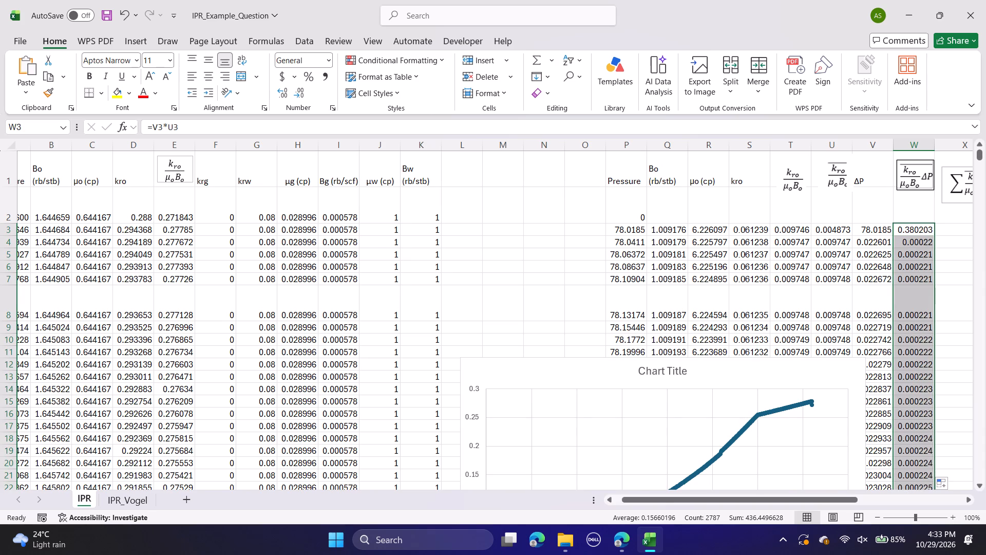
# Enter =W3+W2 in X3 as the first value under the Σ kro/(µoBo)·ΔP header.
pyautogui.hscroll(-1, 952, 226)
pyautogui.click(937, 226)
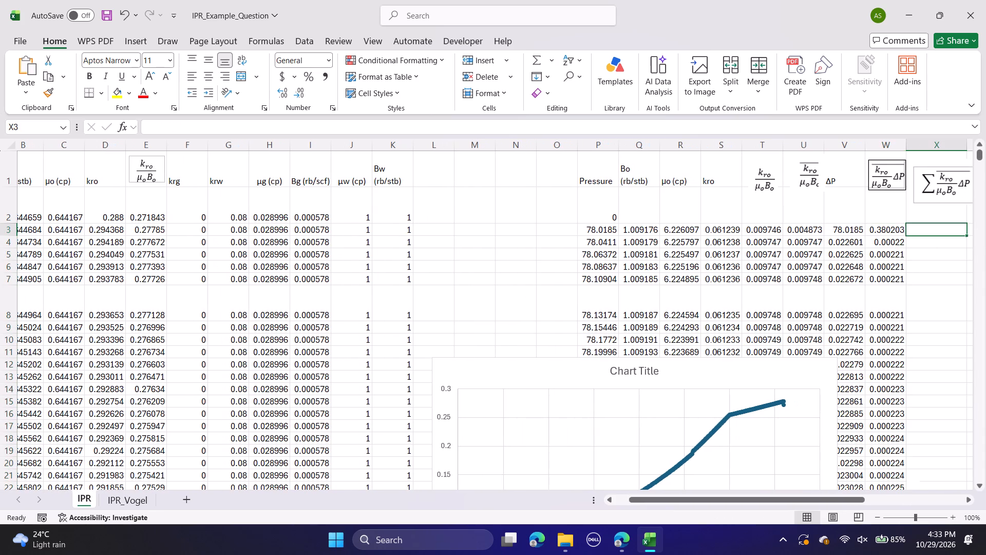
pyautogui.press('=')
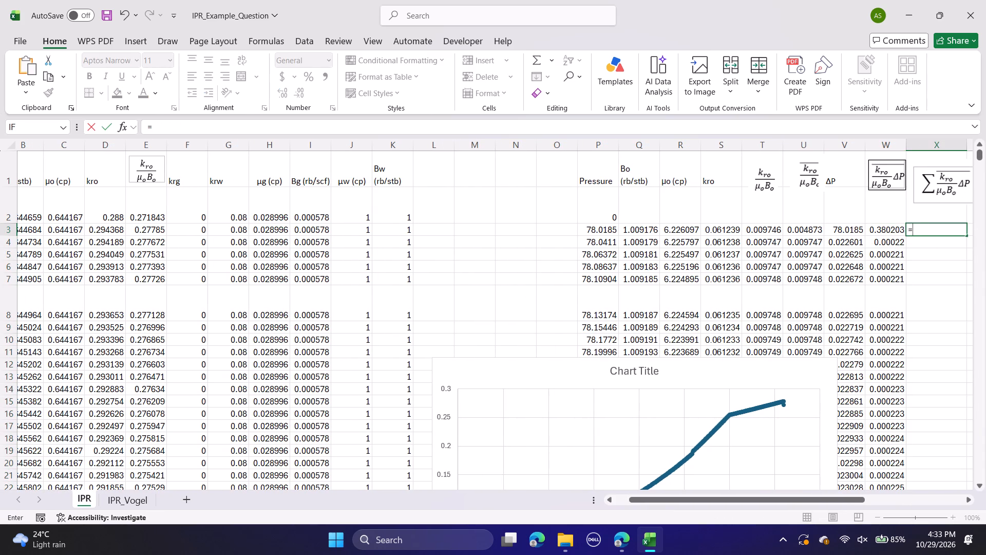
pyautogui.click(887, 231)
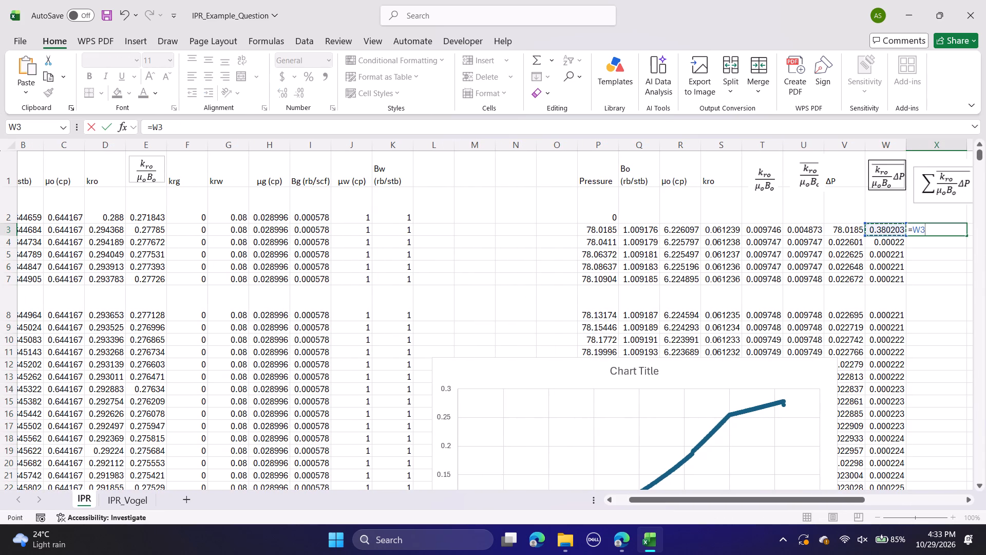
pyautogui.press('+')
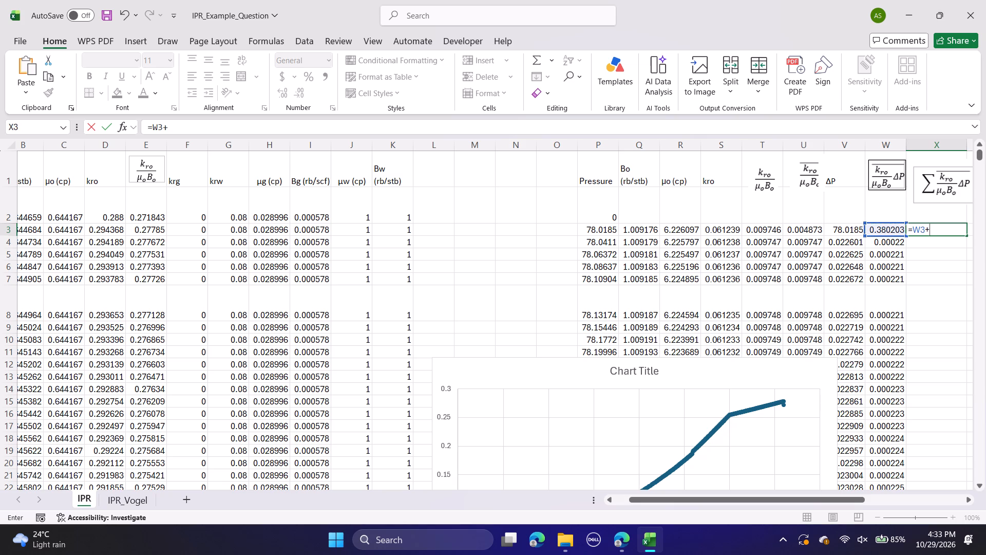
pyautogui.click(897, 211)
pyautogui.press('Return')
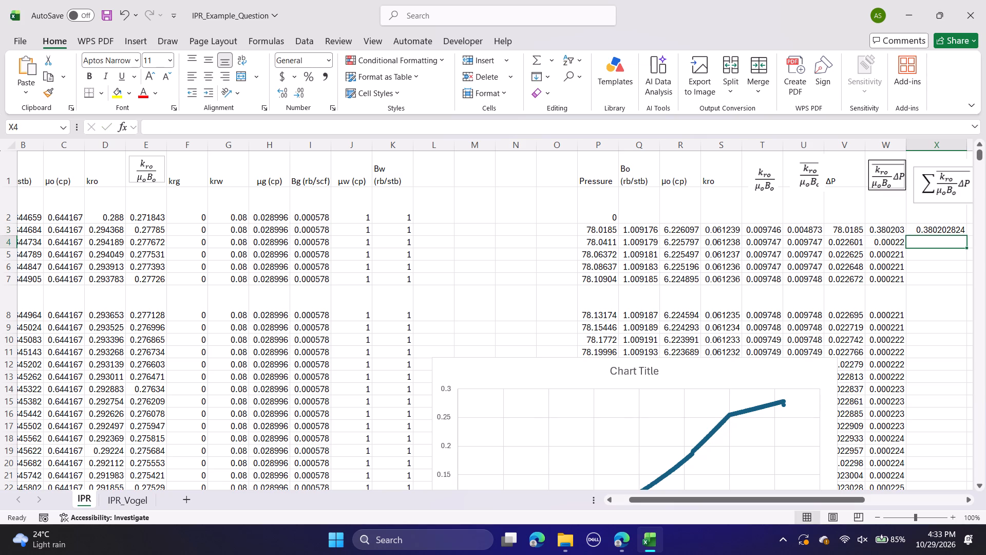
pyautogui.click(940, 232)
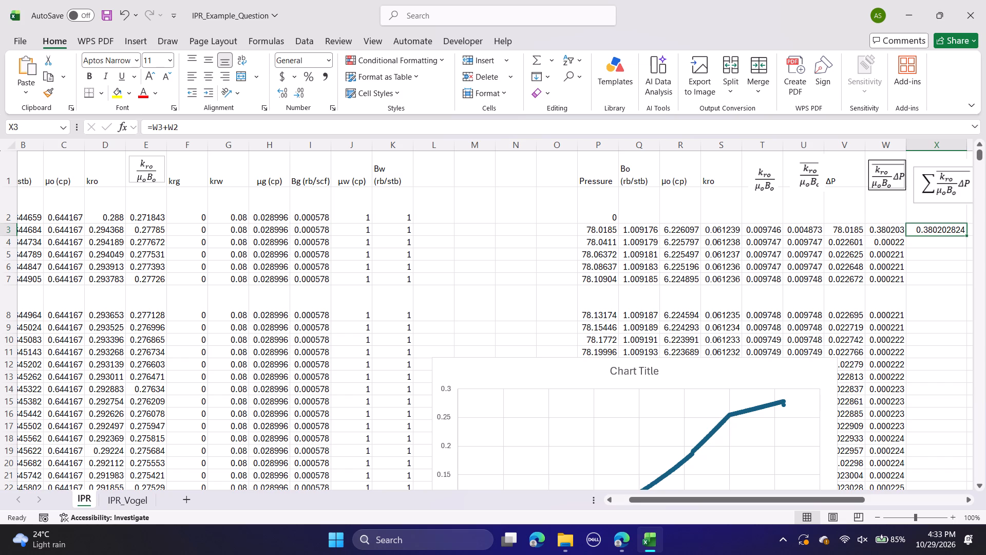
pyautogui.press('Right')
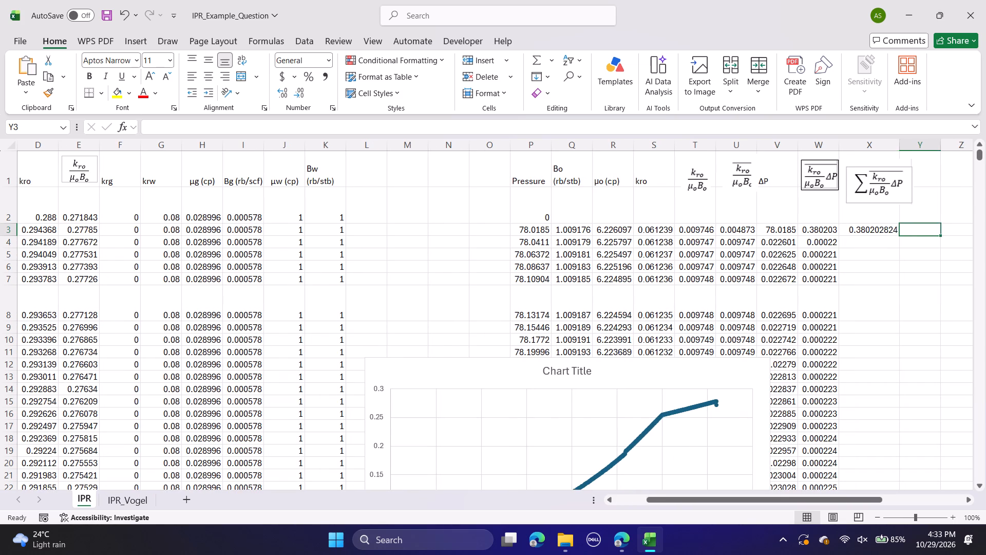
# Enter the running sum formula =X3+W4 in X4 and fill it down the Σ column.
pyautogui.click(880, 236)
pyautogui.press('=')
pyautogui.click(876, 227)
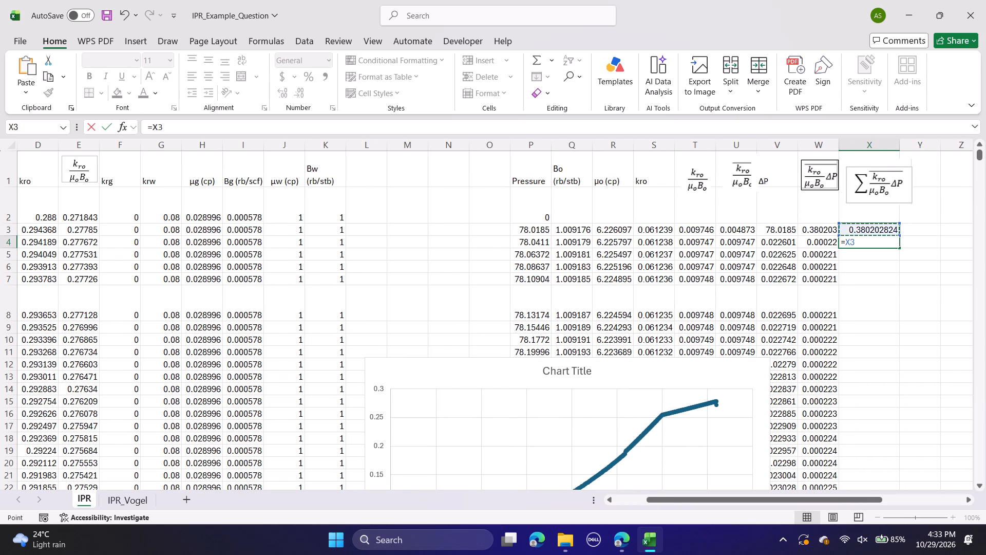
pyautogui.press('+')
pyautogui.click(823, 240)
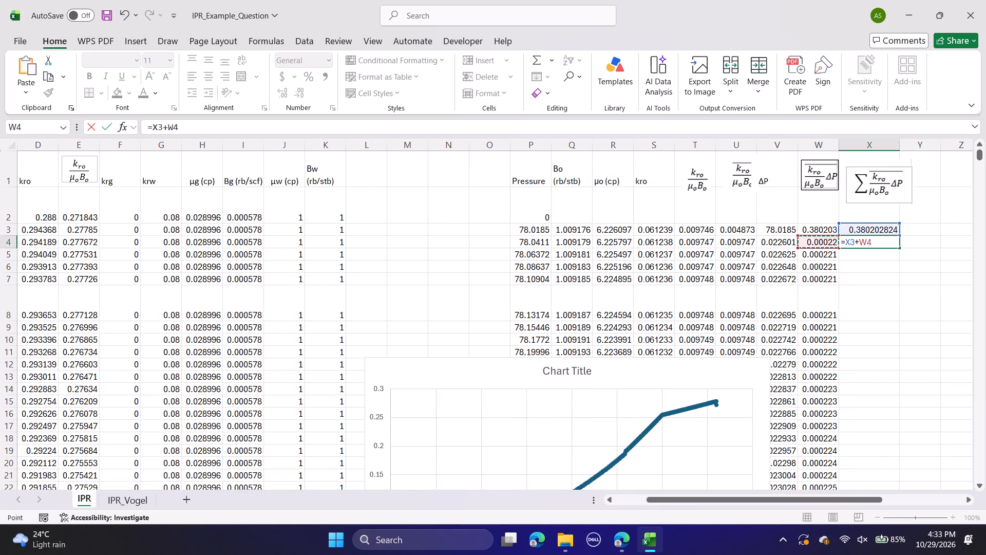
pyautogui.press('Return')
pyautogui.click(852, 243)
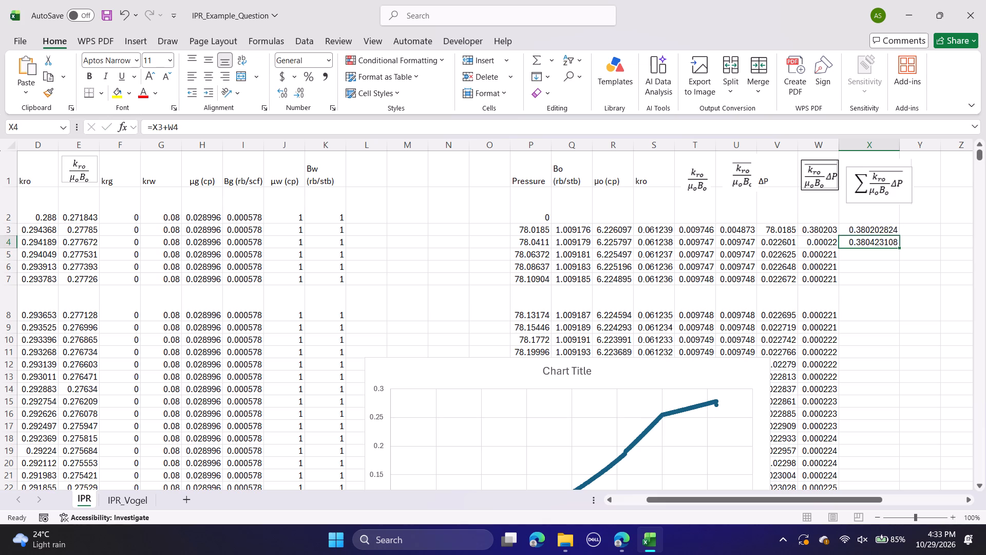
pyautogui.doubleClick(897, 246)
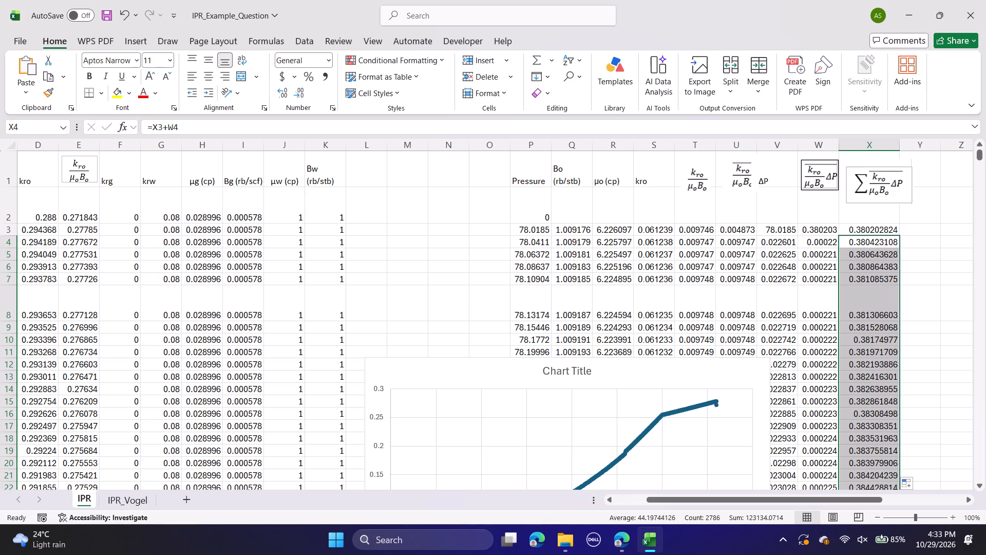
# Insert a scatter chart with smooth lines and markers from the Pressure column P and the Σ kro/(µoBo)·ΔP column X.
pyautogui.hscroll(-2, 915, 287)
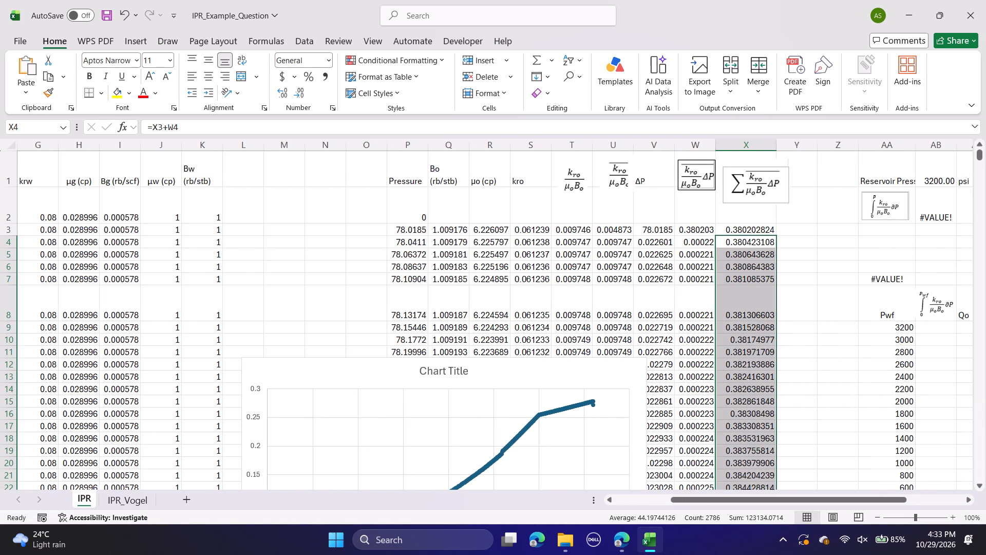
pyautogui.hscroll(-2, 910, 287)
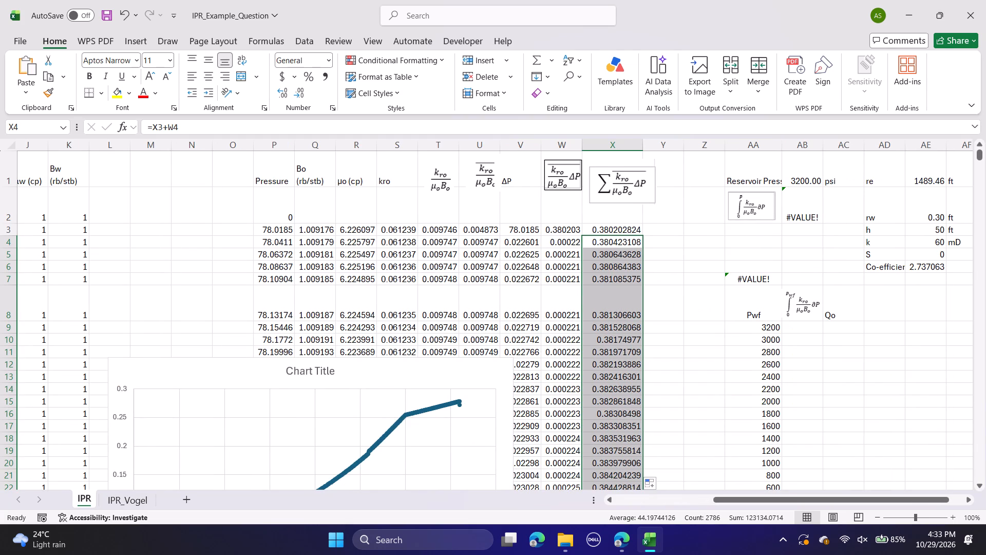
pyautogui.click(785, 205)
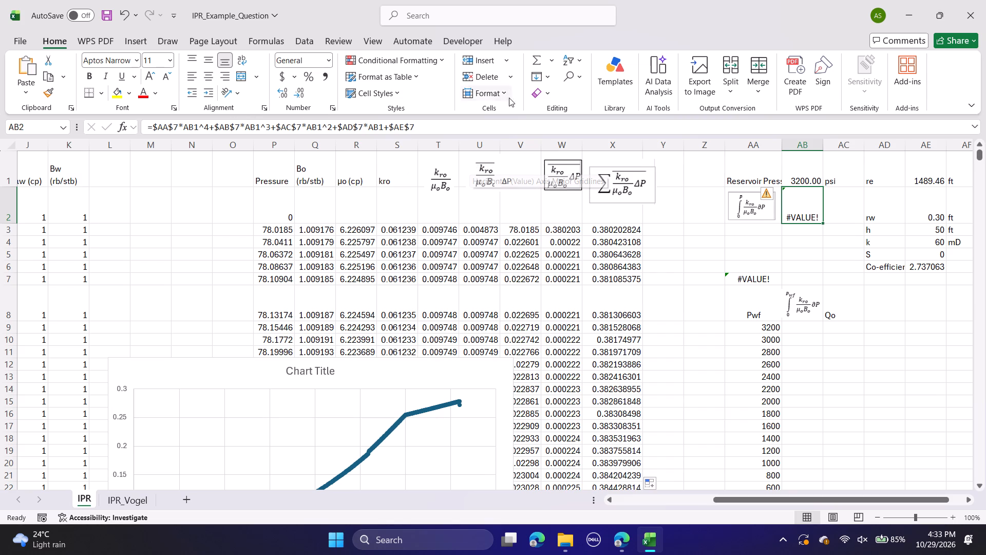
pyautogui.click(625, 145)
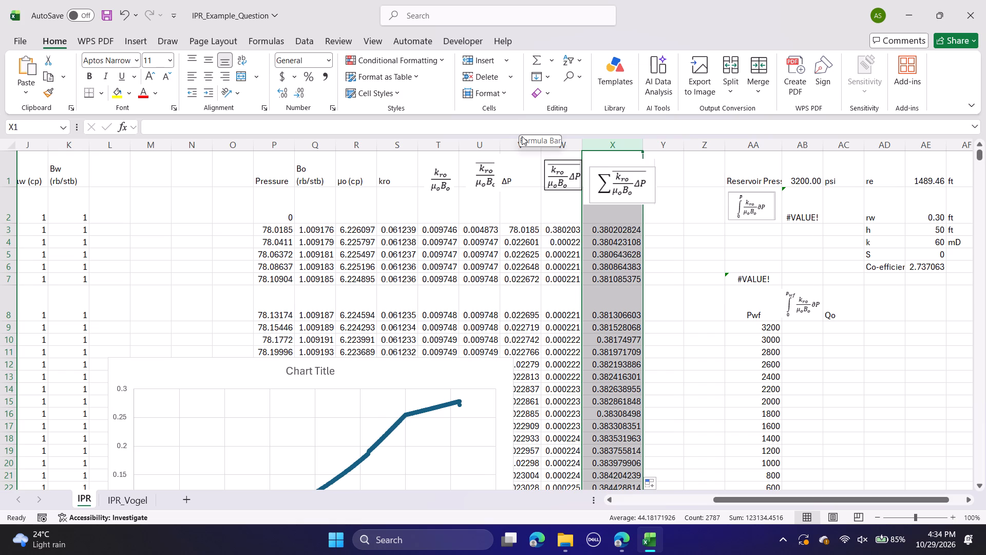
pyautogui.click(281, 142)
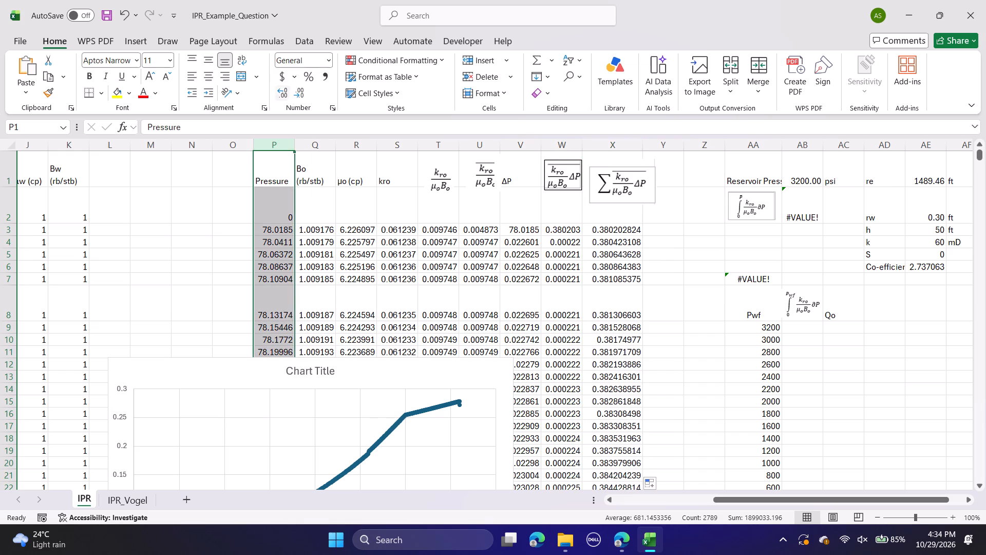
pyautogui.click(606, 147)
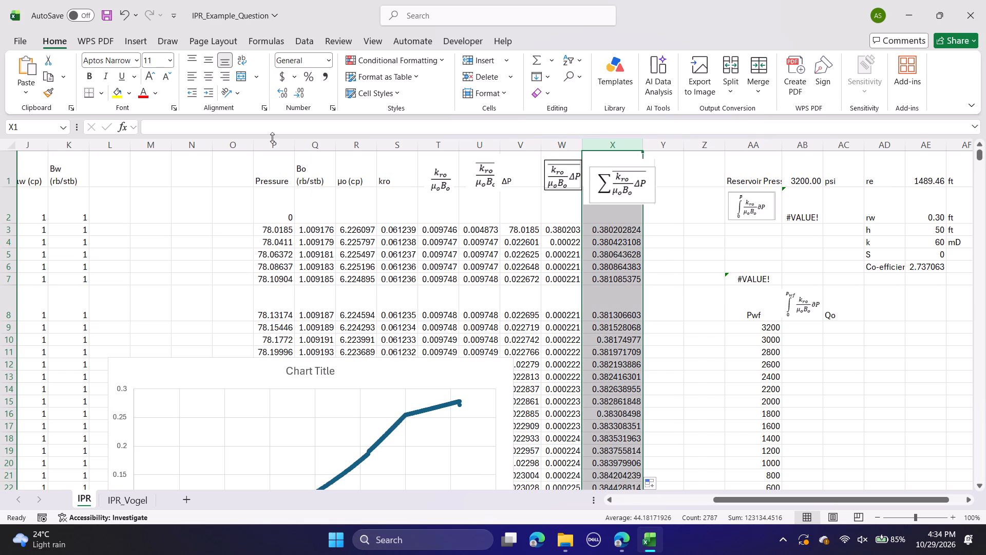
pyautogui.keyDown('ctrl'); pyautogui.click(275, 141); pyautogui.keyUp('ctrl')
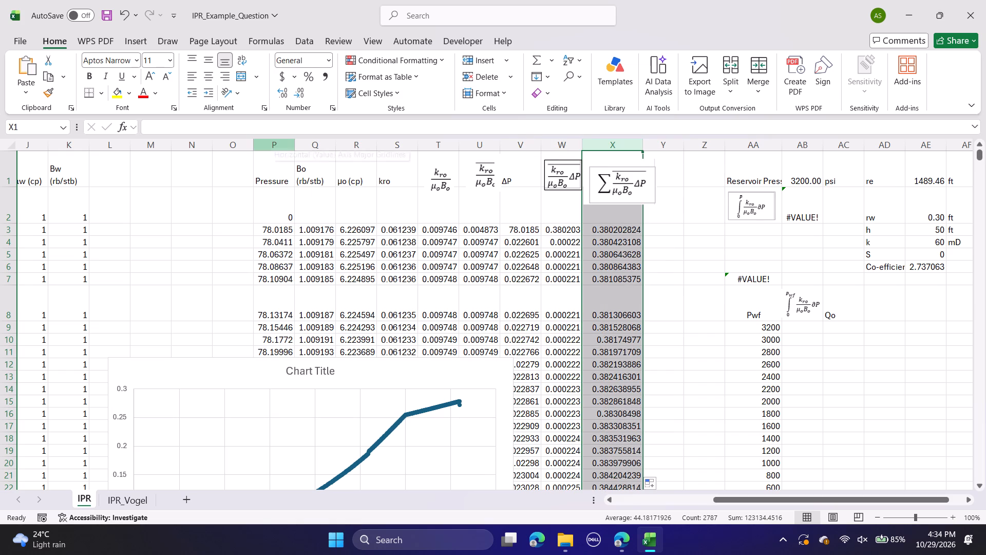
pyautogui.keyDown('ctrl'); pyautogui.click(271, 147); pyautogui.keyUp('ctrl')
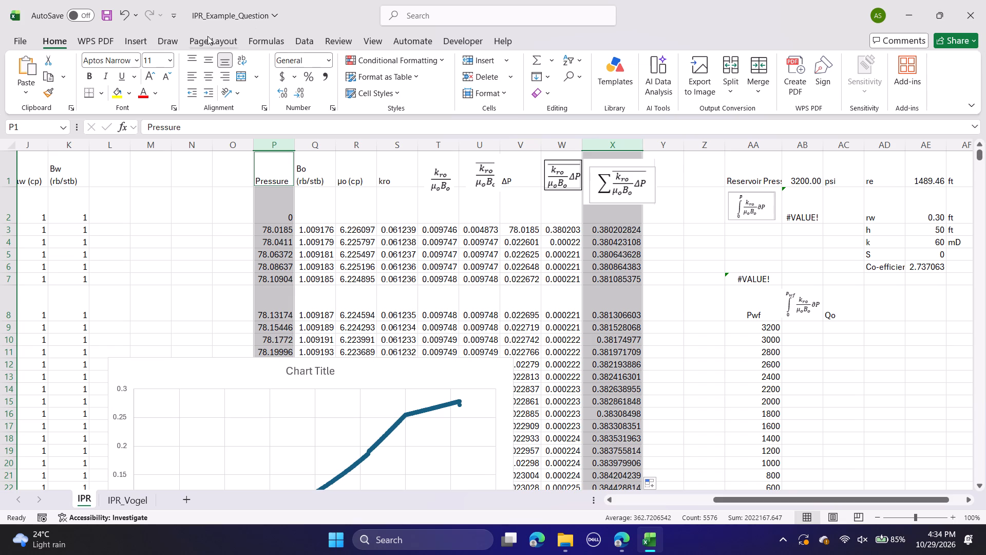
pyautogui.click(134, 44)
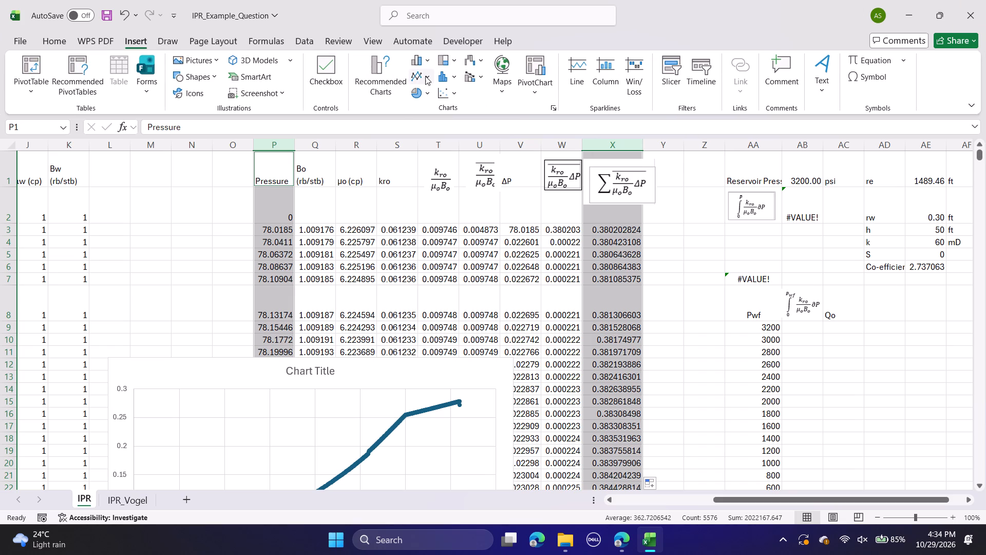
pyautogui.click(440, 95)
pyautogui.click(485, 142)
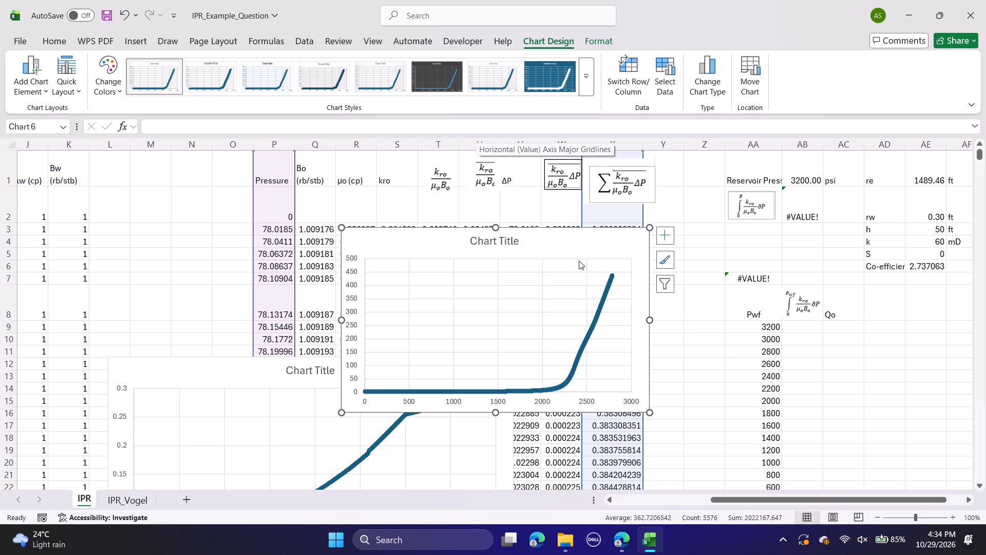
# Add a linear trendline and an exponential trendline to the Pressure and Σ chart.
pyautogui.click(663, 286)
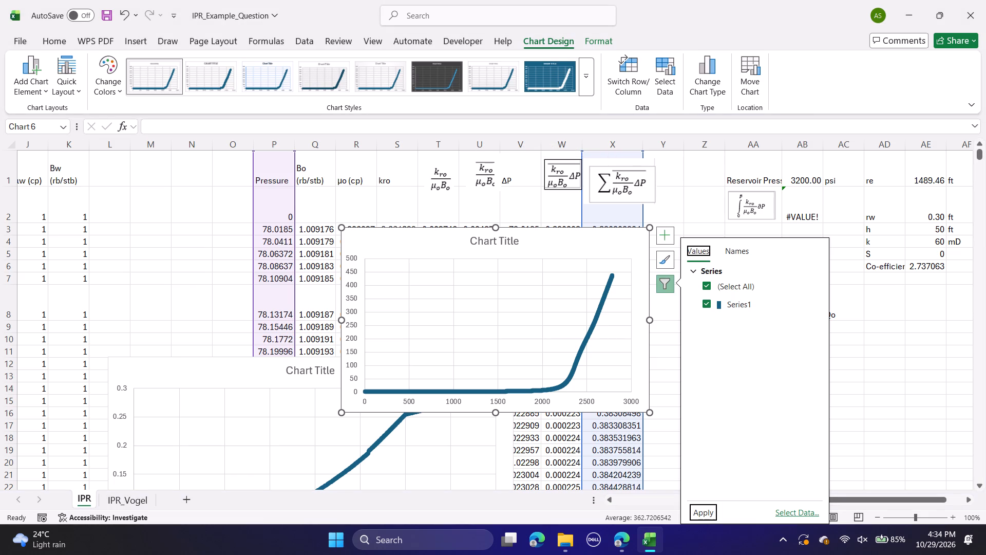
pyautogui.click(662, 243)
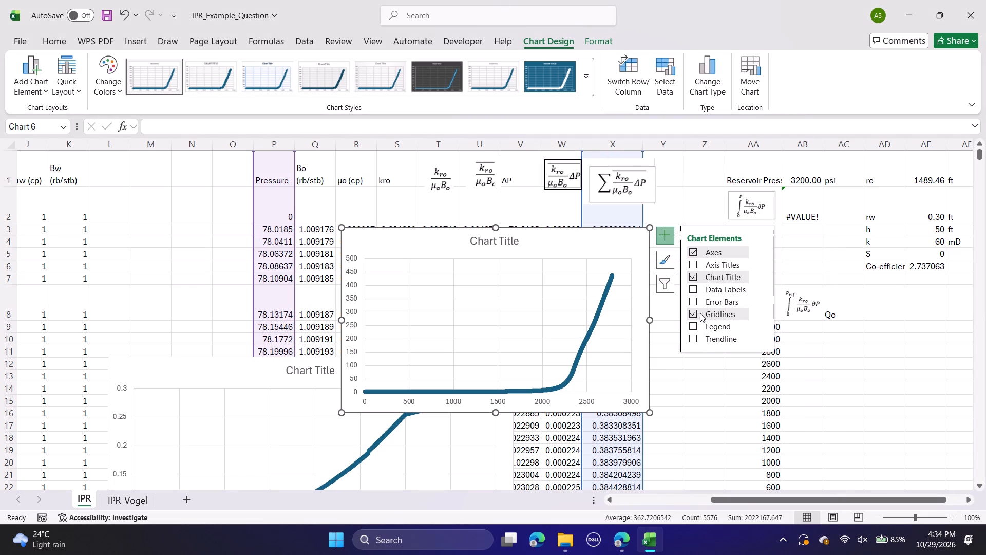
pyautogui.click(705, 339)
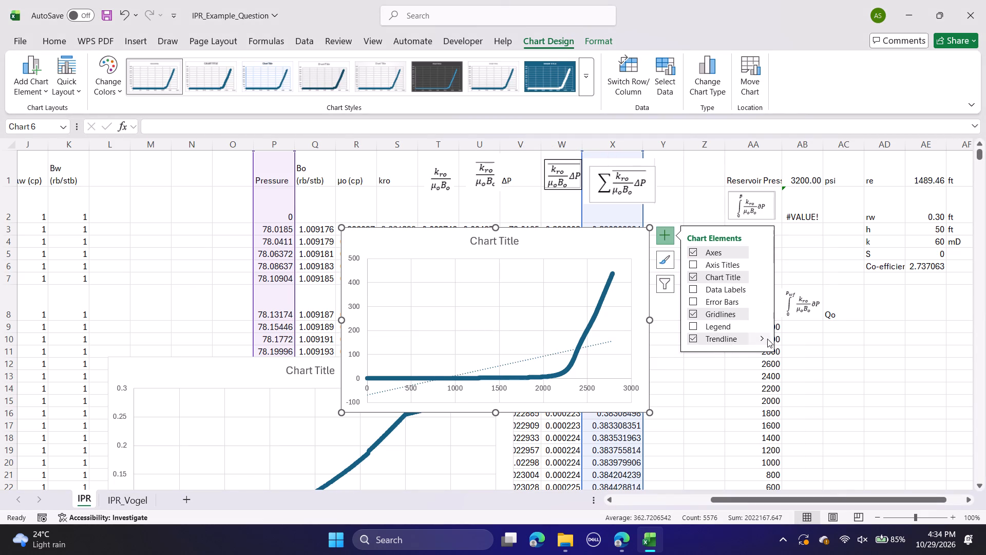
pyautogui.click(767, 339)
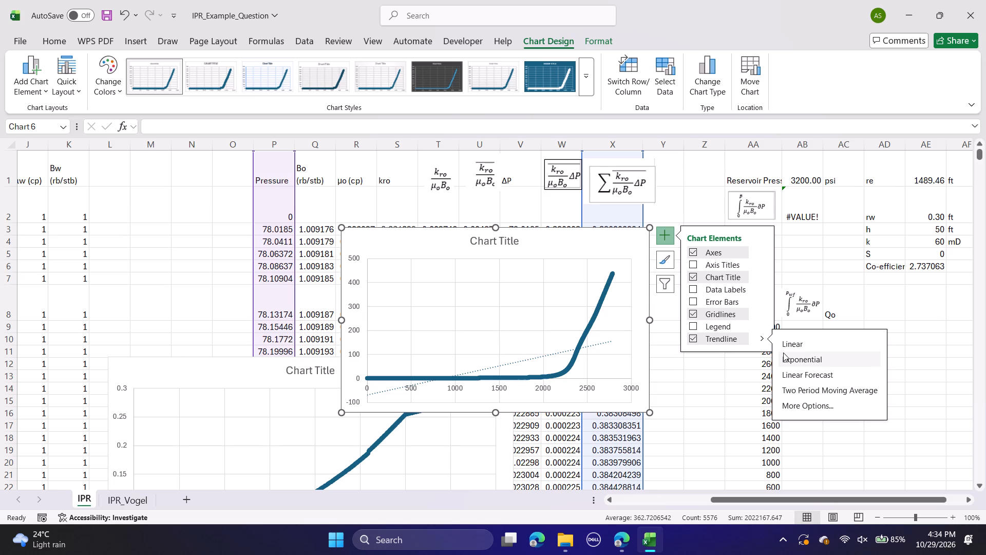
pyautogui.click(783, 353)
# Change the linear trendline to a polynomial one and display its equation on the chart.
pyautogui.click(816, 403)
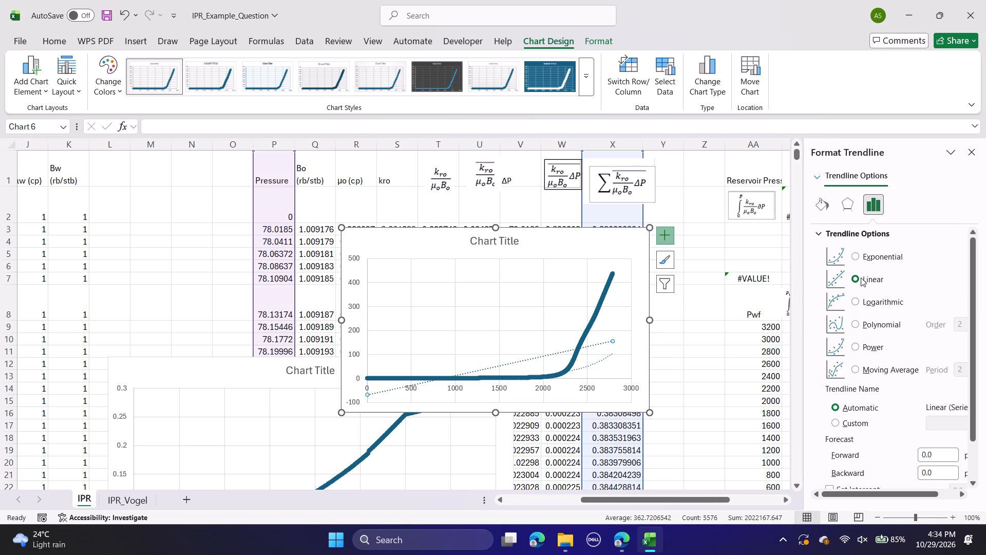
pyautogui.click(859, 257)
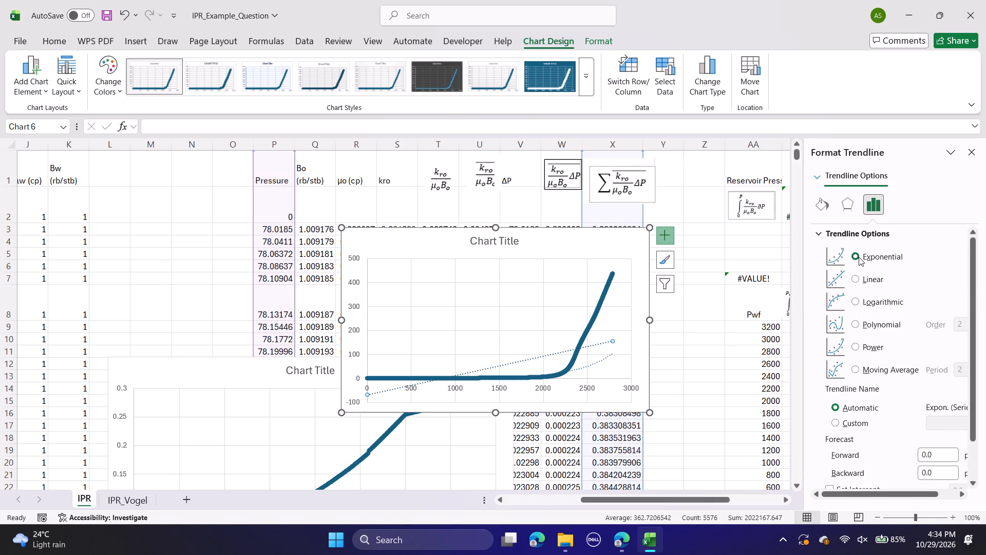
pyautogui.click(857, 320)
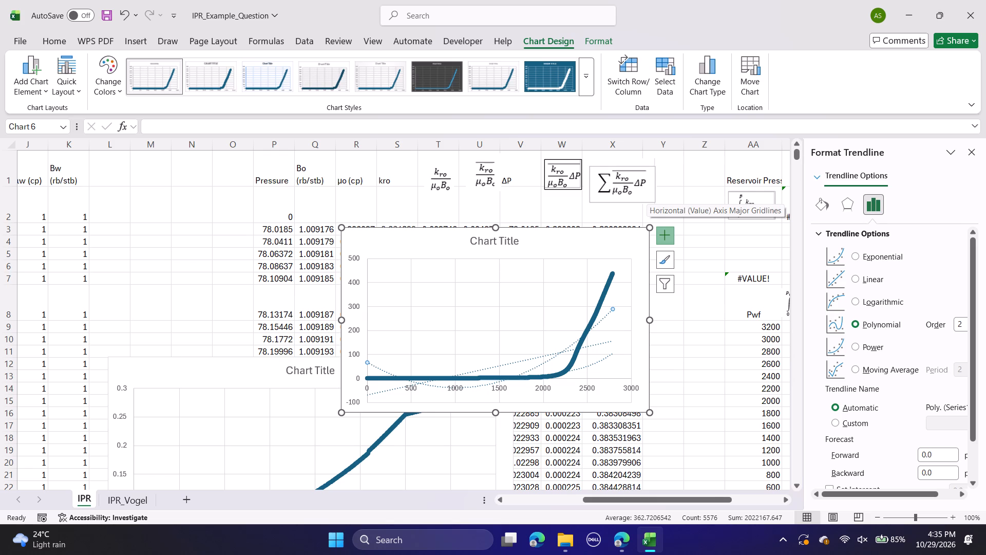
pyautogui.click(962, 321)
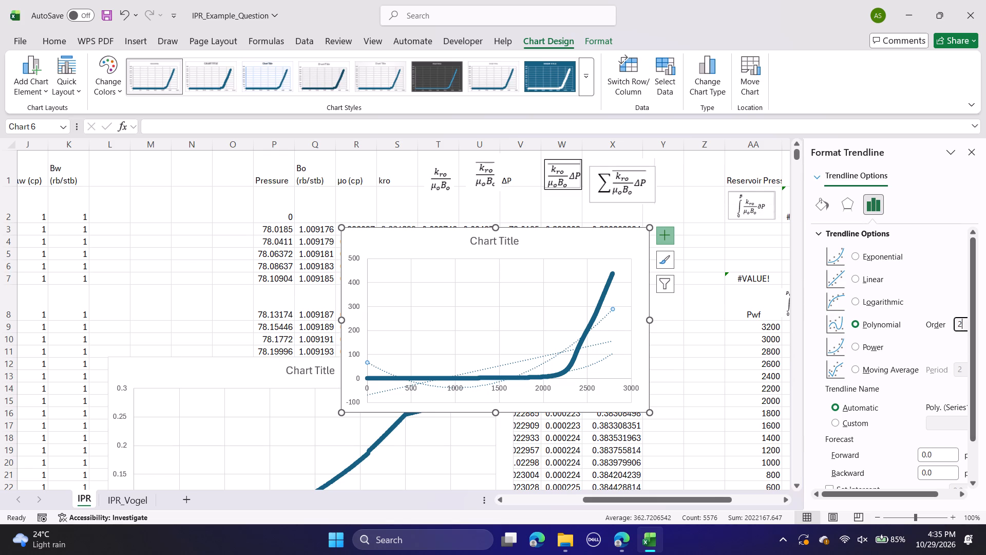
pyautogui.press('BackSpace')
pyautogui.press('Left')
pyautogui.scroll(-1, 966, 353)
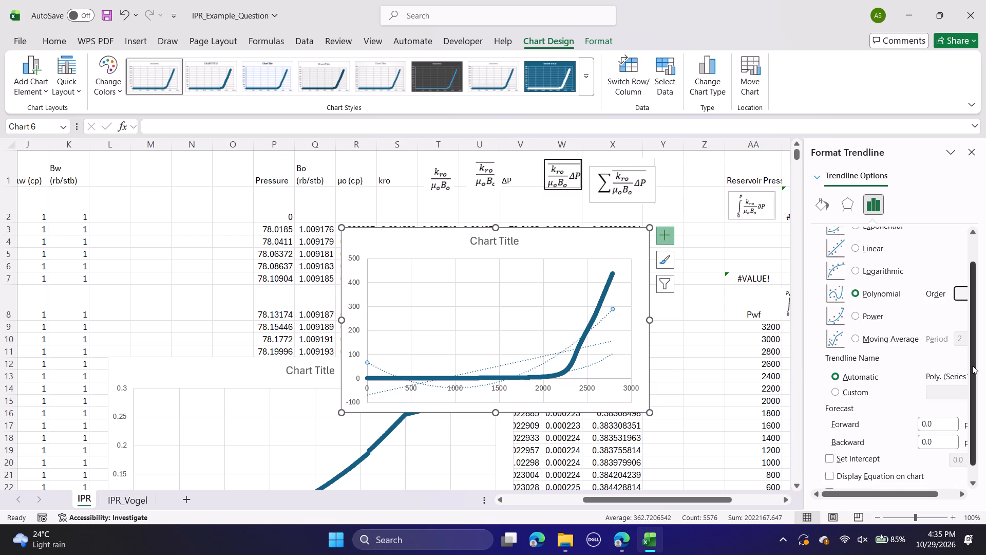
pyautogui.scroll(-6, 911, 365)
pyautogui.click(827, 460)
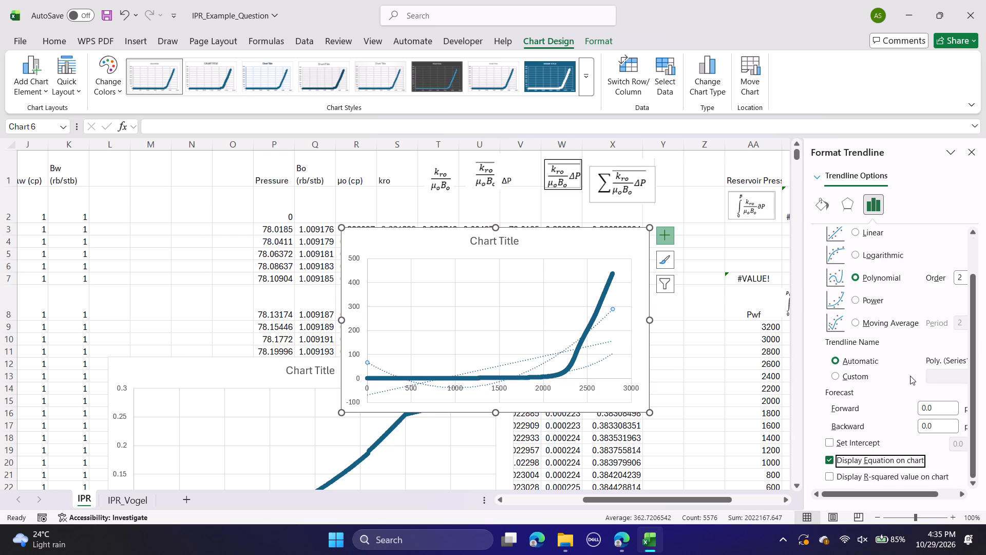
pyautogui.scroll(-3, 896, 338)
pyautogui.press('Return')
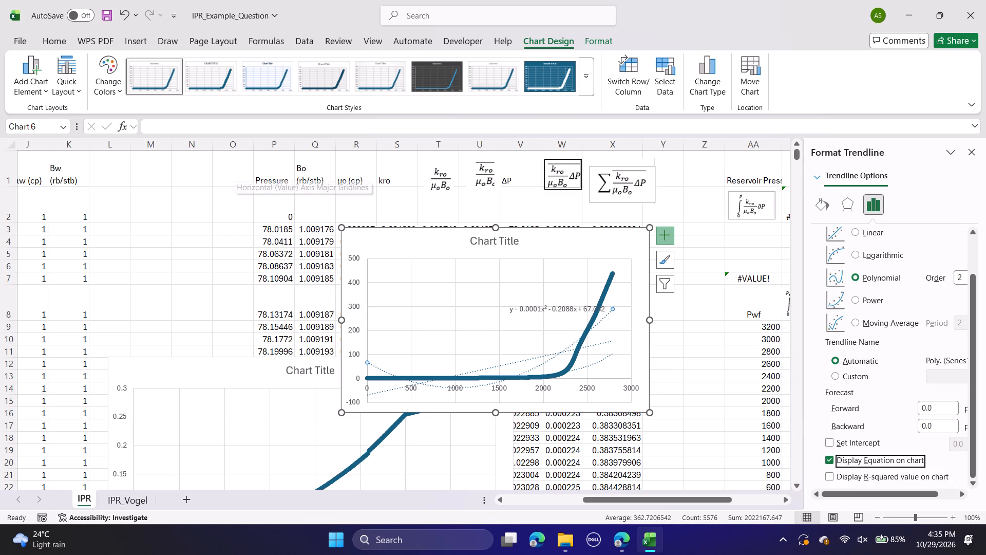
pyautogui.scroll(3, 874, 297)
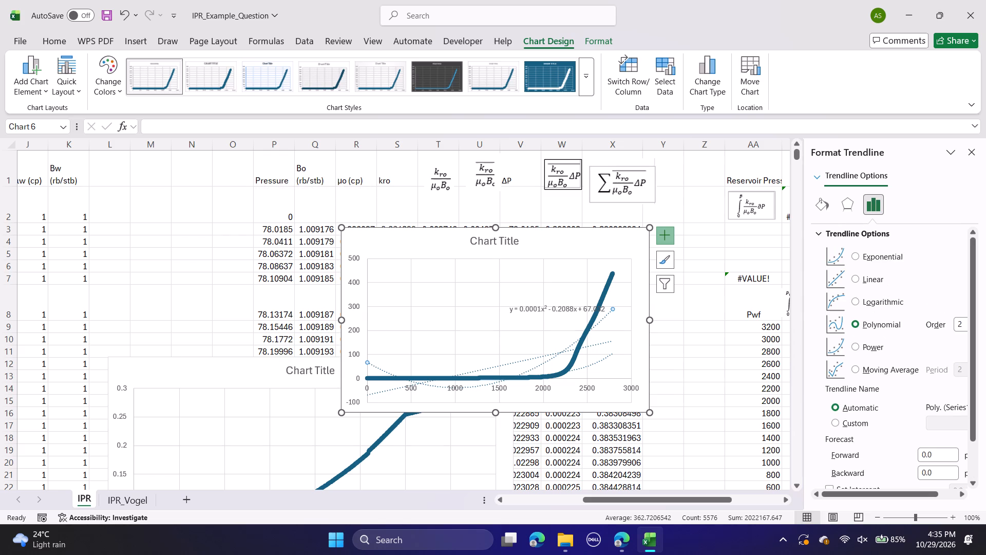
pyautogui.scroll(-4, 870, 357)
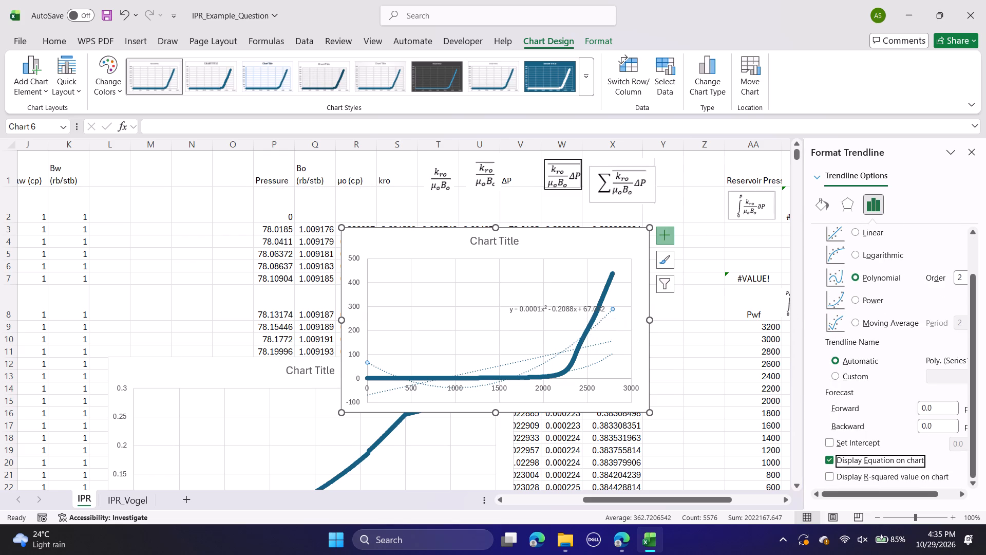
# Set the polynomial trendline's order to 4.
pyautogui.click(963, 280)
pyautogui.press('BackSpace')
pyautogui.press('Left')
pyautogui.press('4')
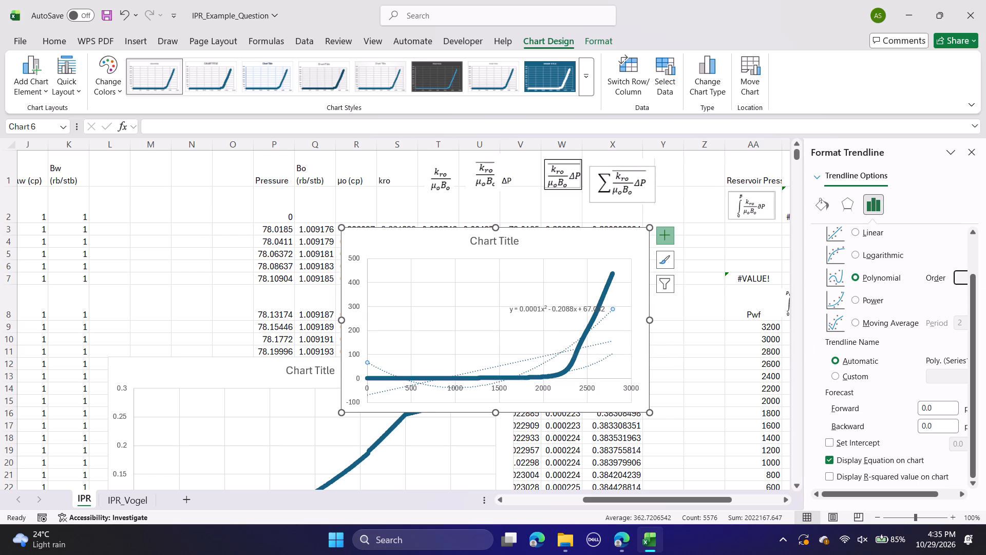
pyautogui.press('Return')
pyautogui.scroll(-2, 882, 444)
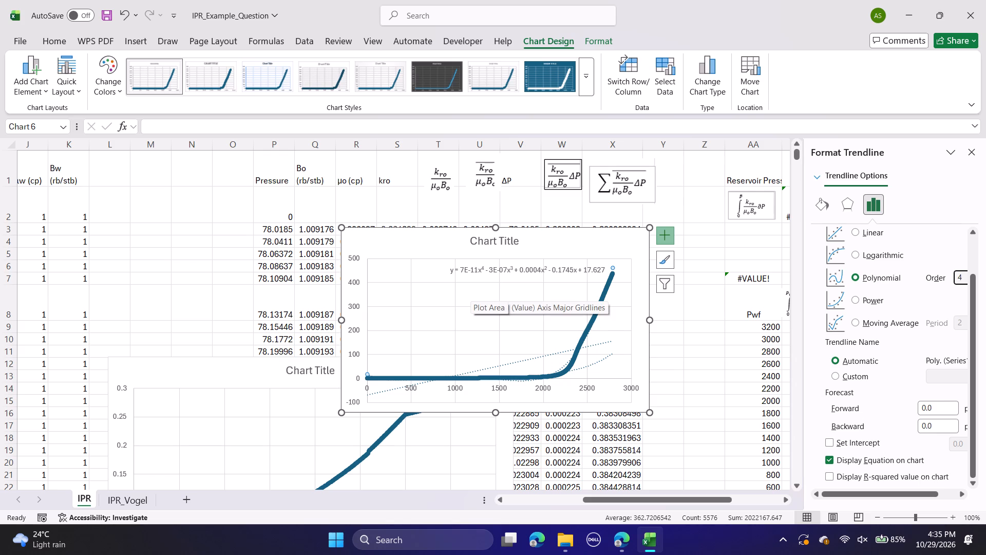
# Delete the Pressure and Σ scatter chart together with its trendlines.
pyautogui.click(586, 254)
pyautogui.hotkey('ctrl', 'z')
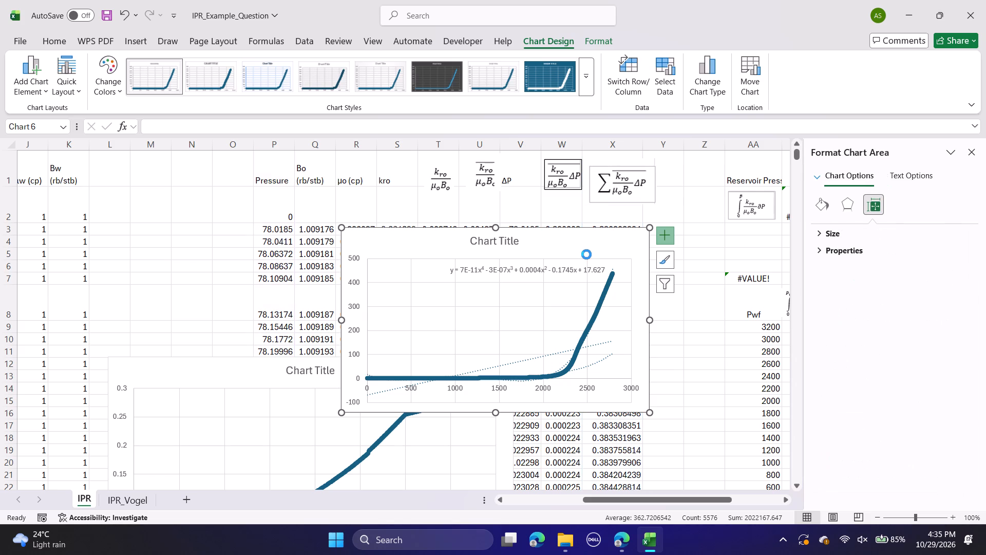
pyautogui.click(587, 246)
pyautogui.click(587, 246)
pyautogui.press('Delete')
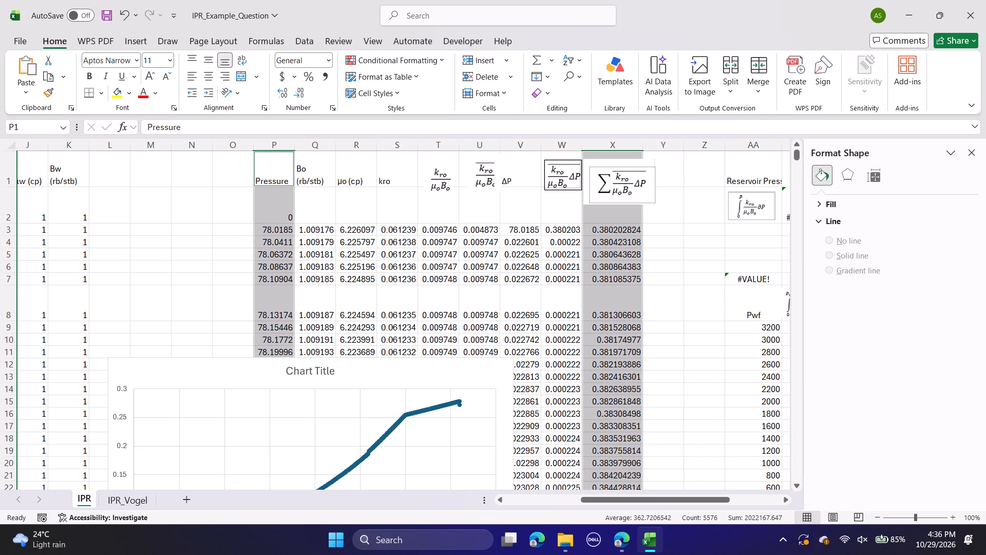
# Insert a markers-only scatter chart of the Σ kro/(µoBo)·ΔP column X against the Pressure column P.
pyautogui.click(135, 43)
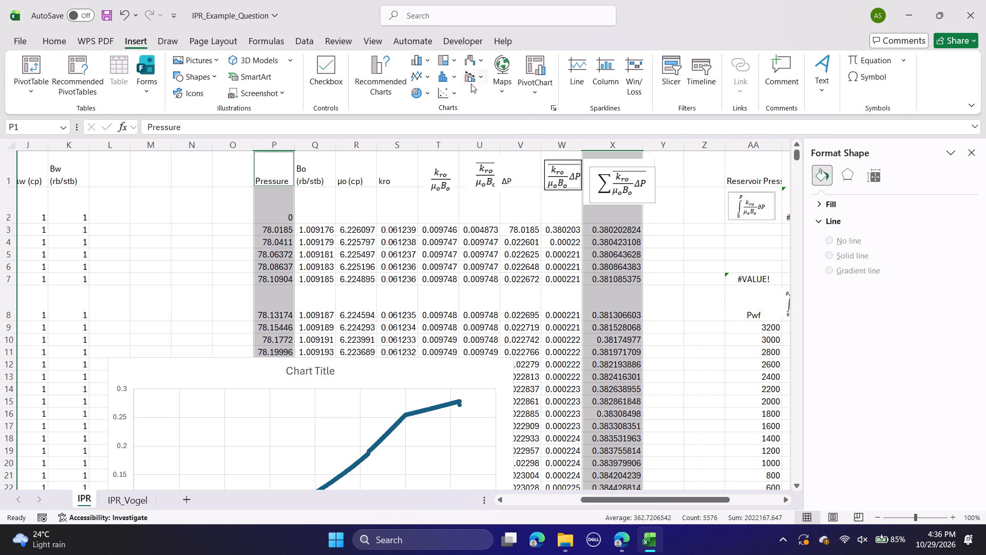
pyautogui.click(452, 91)
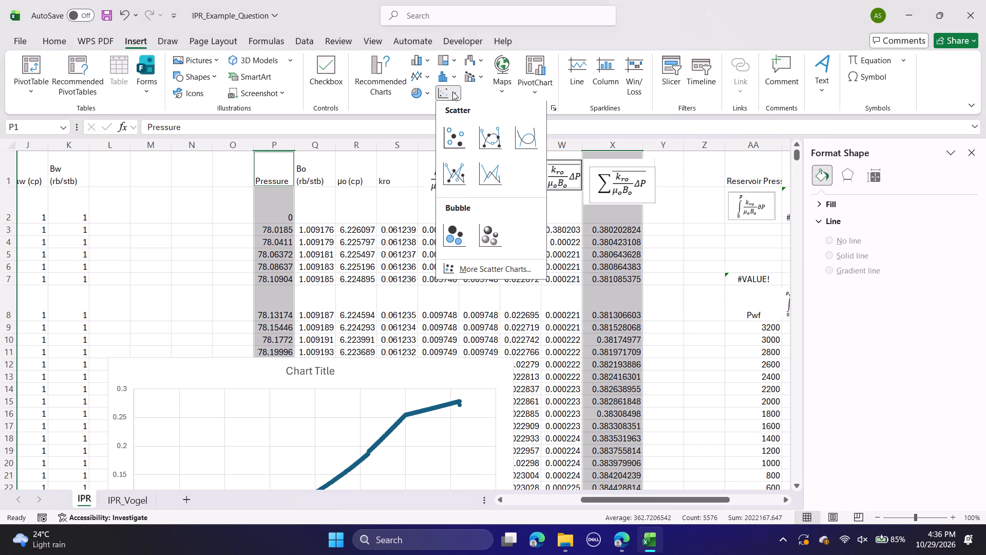
pyautogui.click(452, 137)
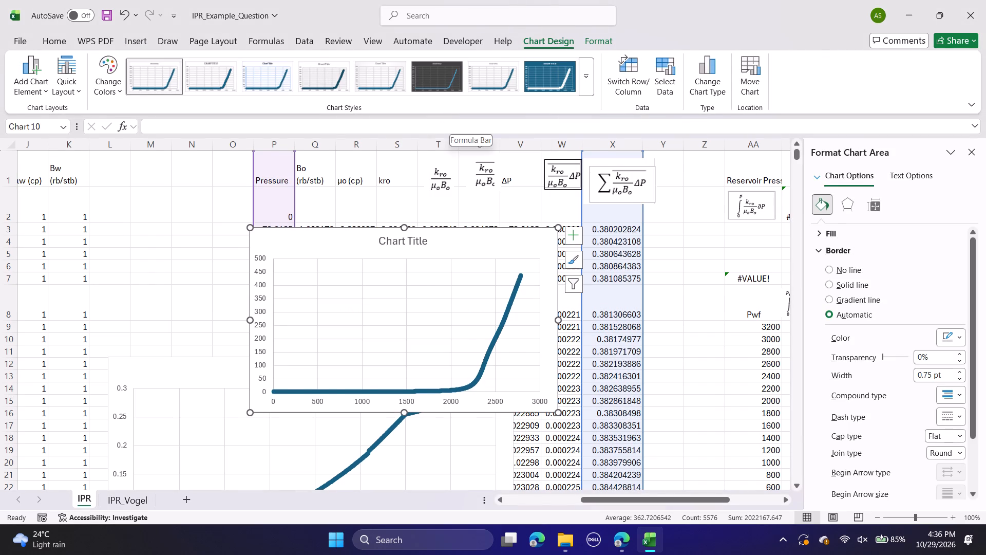
# Delete the new scatter chart of the Σ kro/(µoBo)·ΔP column against Pressure.
pyautogui.click(513, 250)
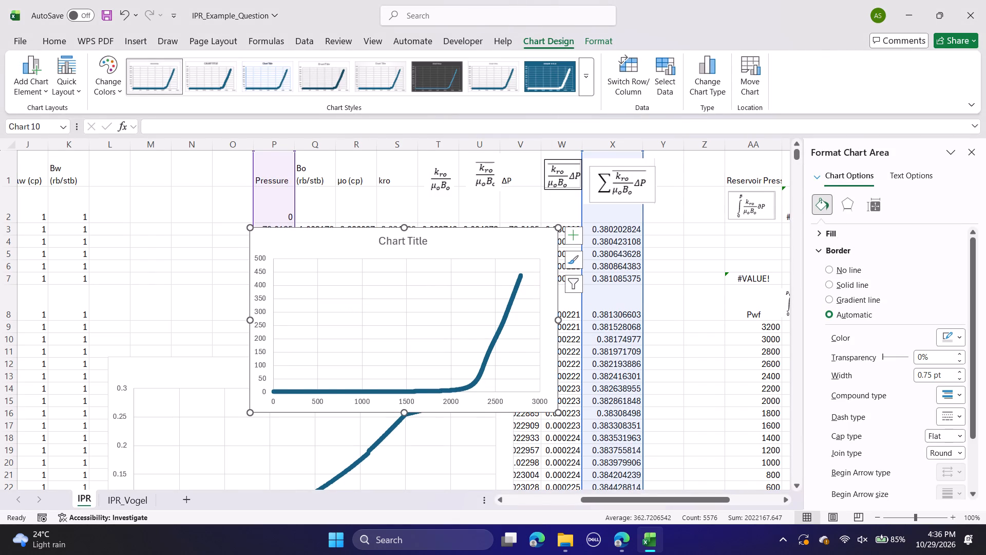
pyautogui.press('Delete')
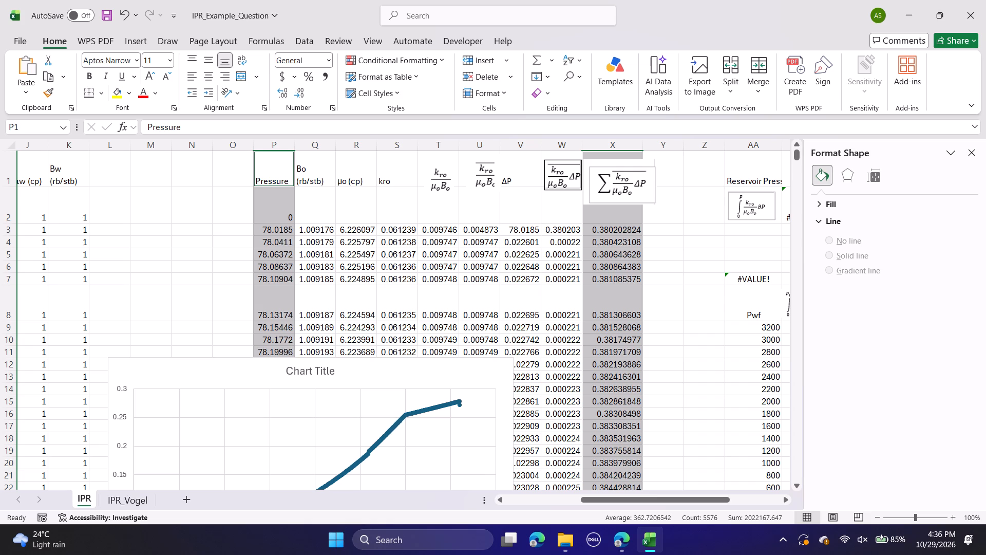
# Examine the second IPR table's Pressure and Σ kro/(µoBo)·ΔP columns down to their lower rows, and close the formatting pane.
pyautogui.scroll(-4, 646, 310)
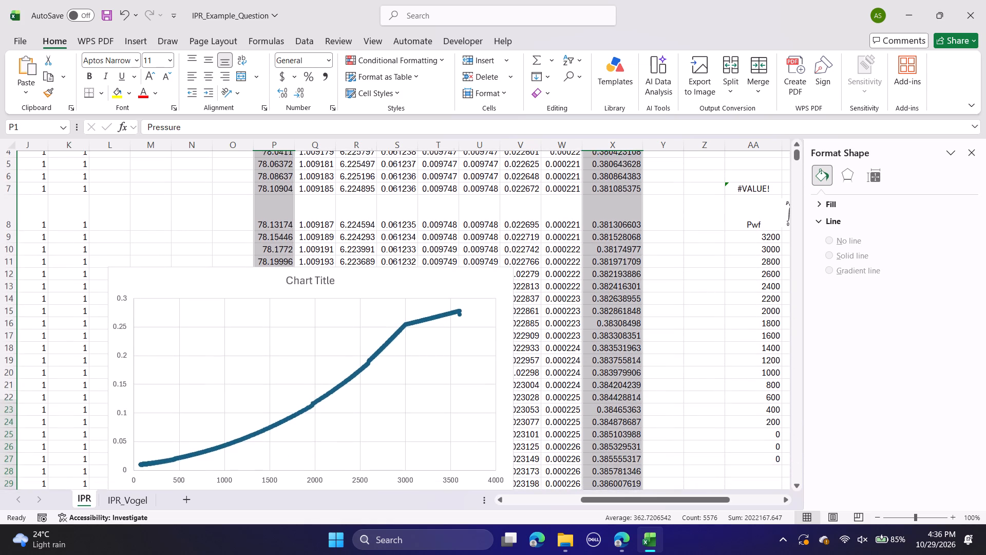
pyautogui.scroll(-1, 646, 310)
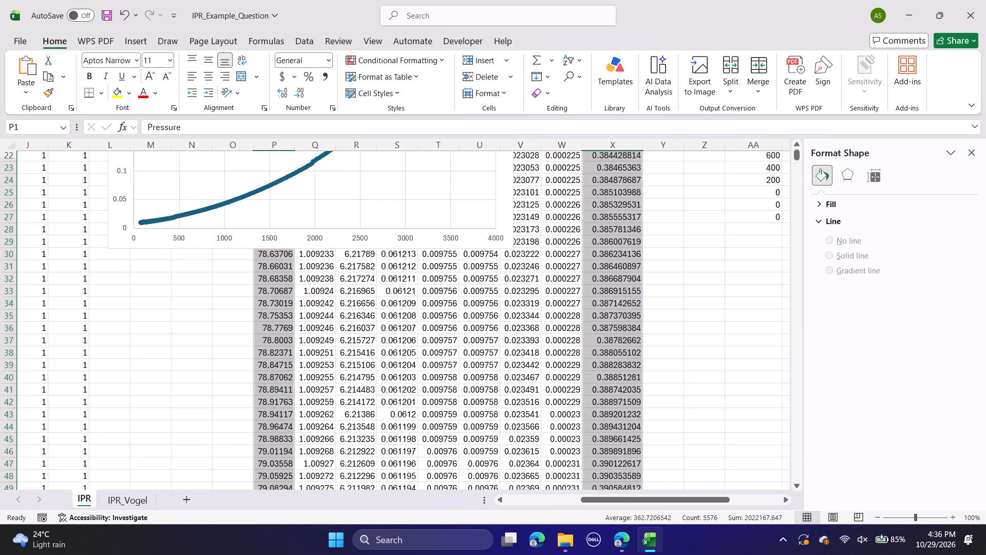
pyautogui.scroll(7, 646, 310)
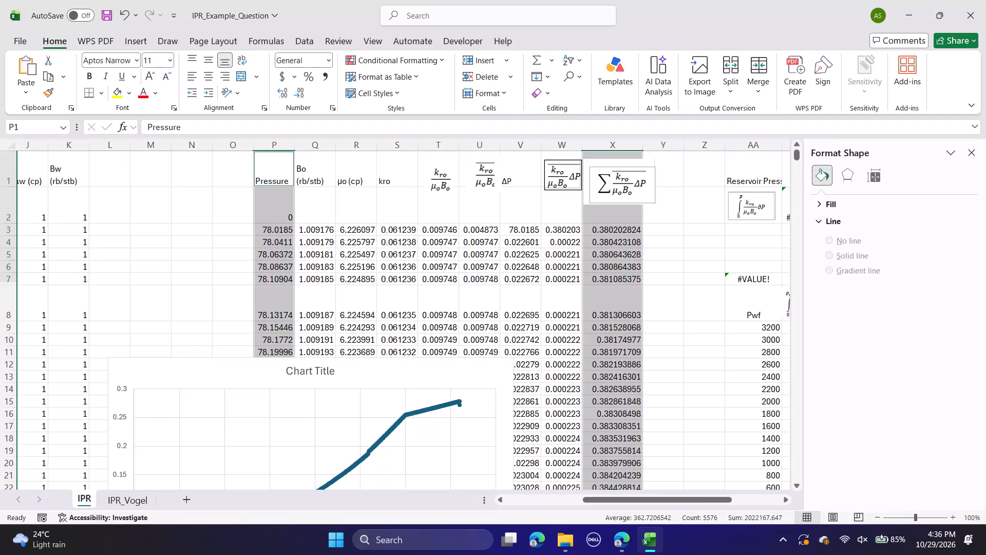
pyautogui.click(410, 379)
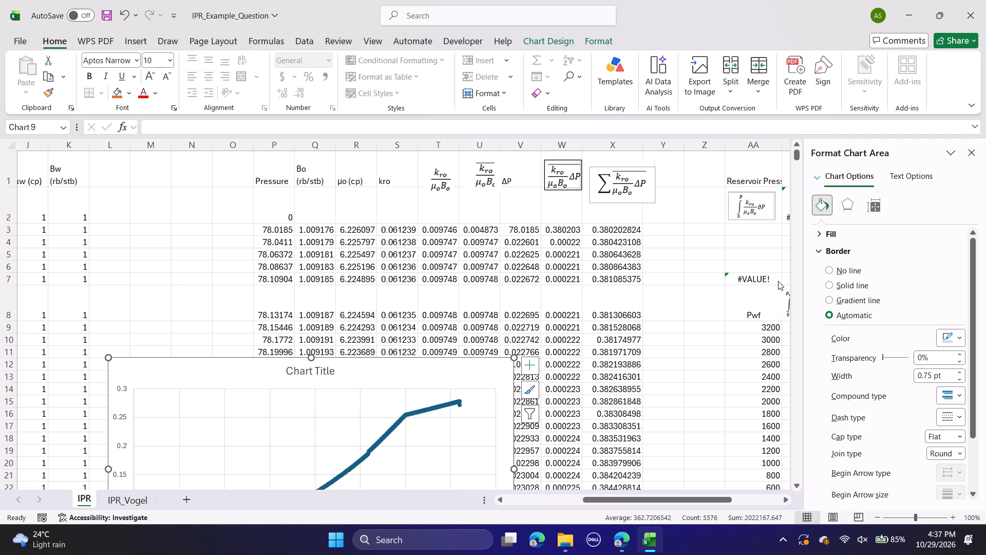
pyautogui.moveTo(795, 155); pyautogui.dragTo(795, 163)
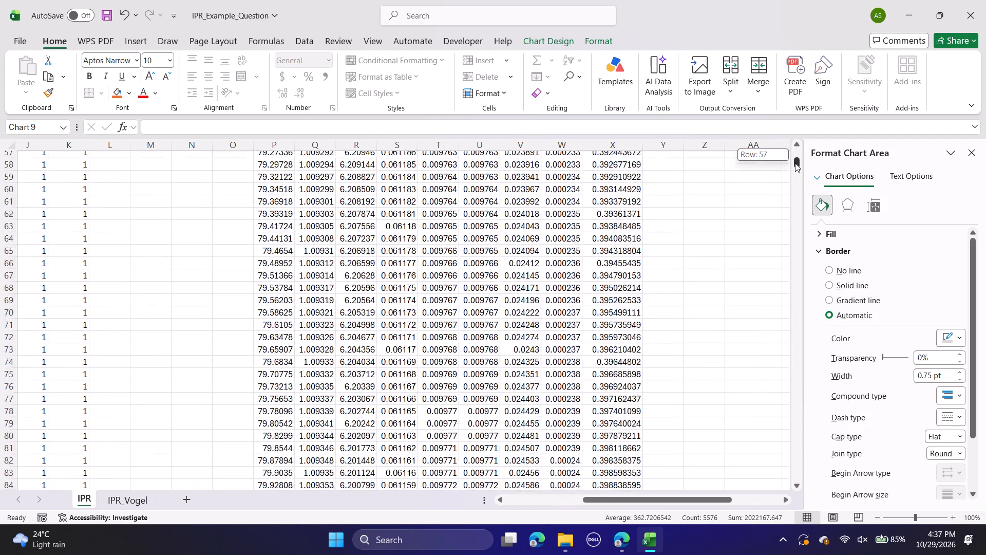
pyautogui.moveTo(795, 163); pyautogui.dragTo(776, 341)
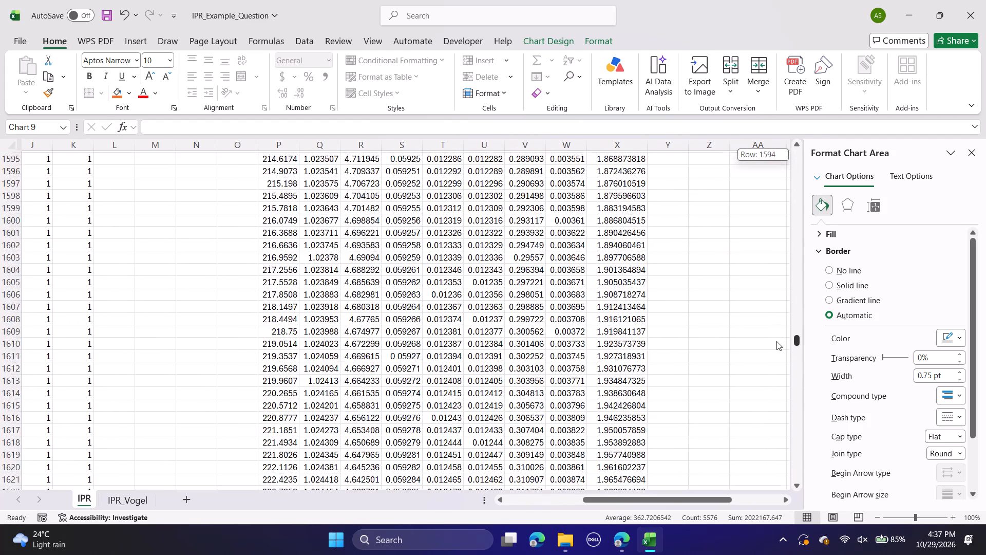
pyautogui.moveTo(776, 341); pyautogui.dragTo(782, 440)
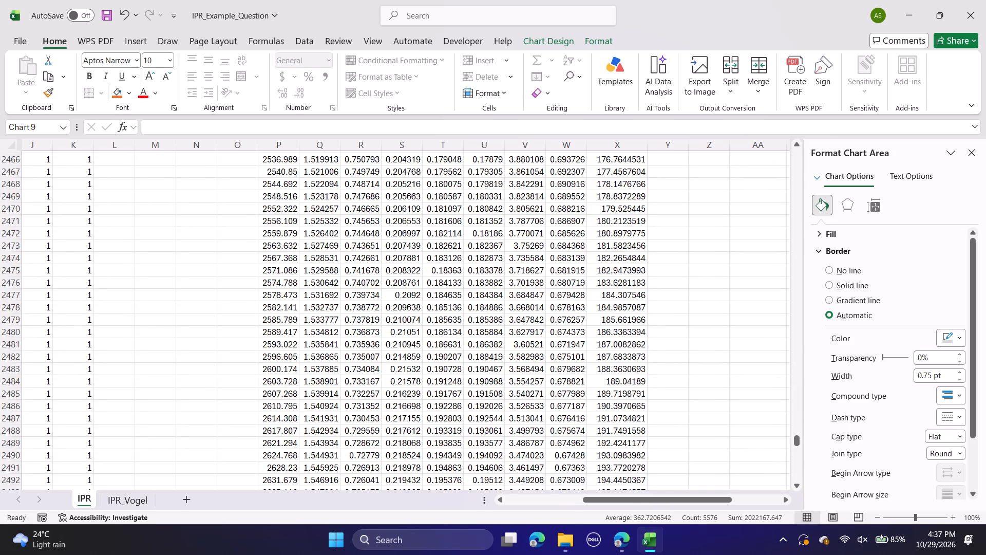
pyautogui.scroll(15, 735, 326)
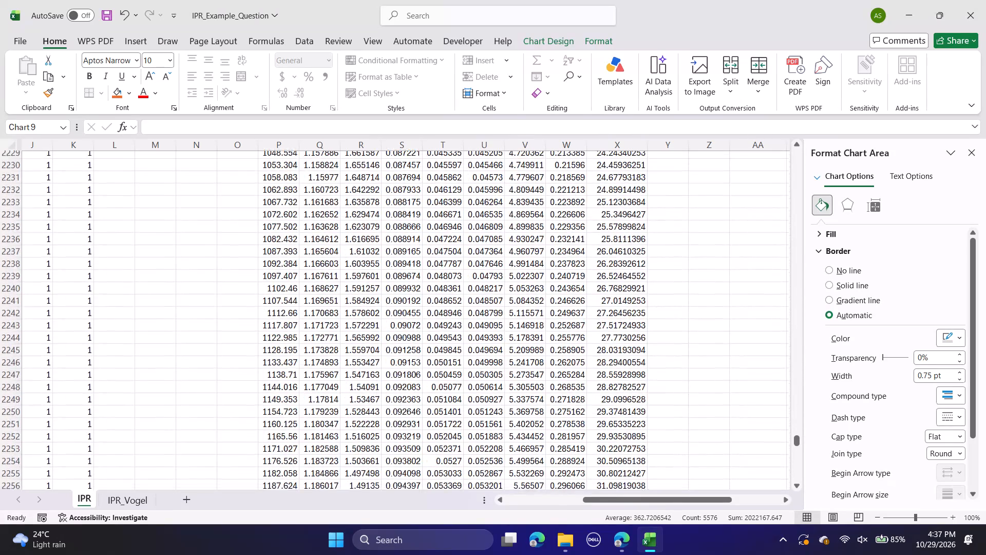
pyautogui.scroll(2, 735, 326)
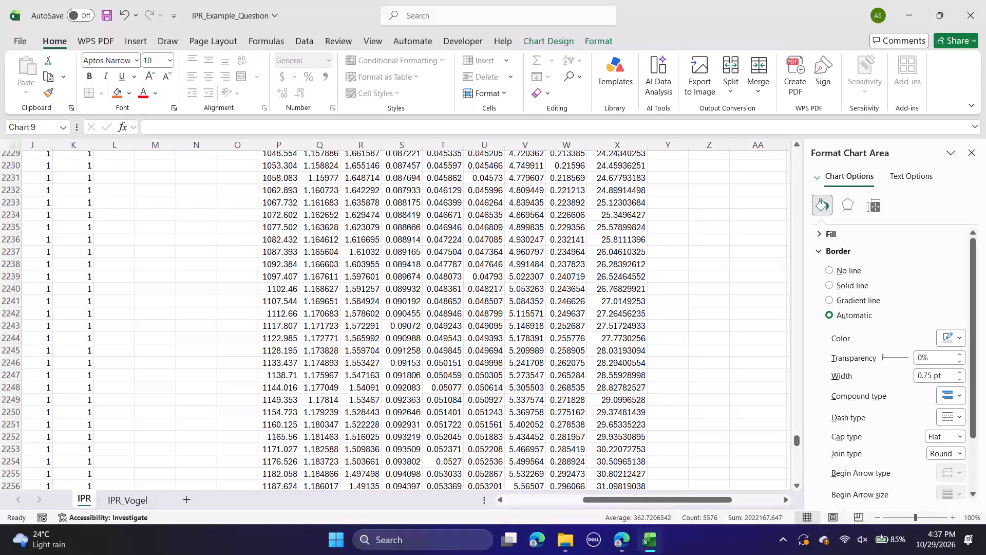
pyautogui.scroll(3, 735, 326)
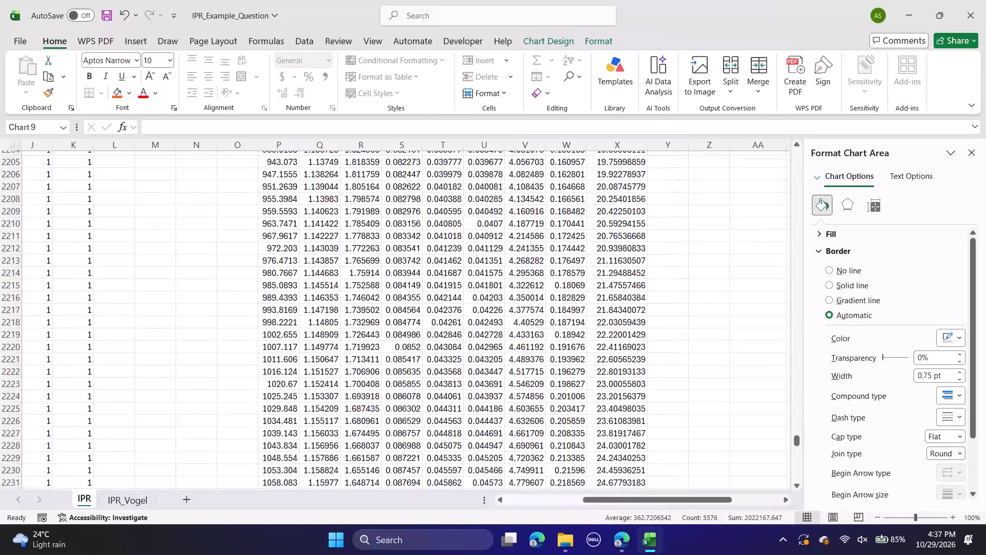
pyautogui.scroll(2, 735, 326)
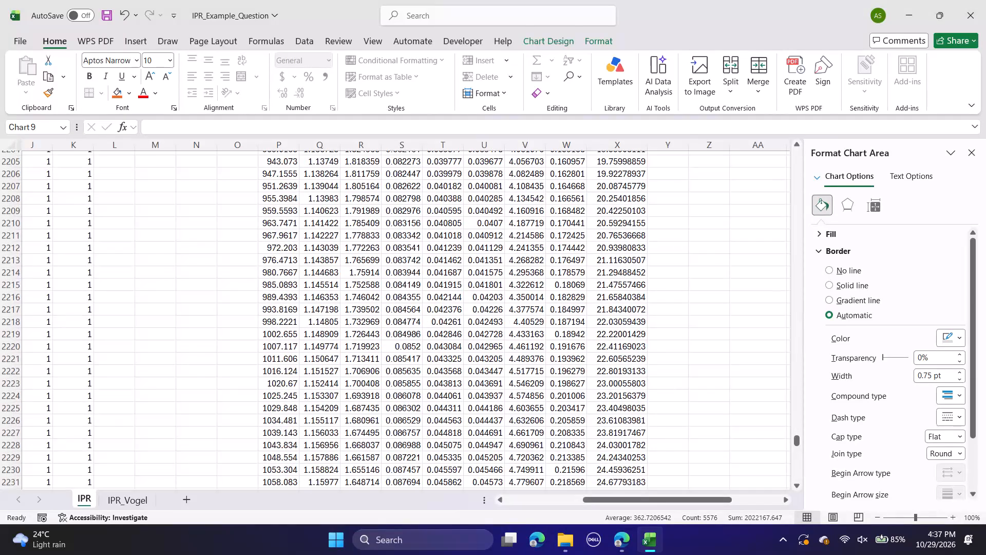
pyautogui.scroll(1, 735, 326)
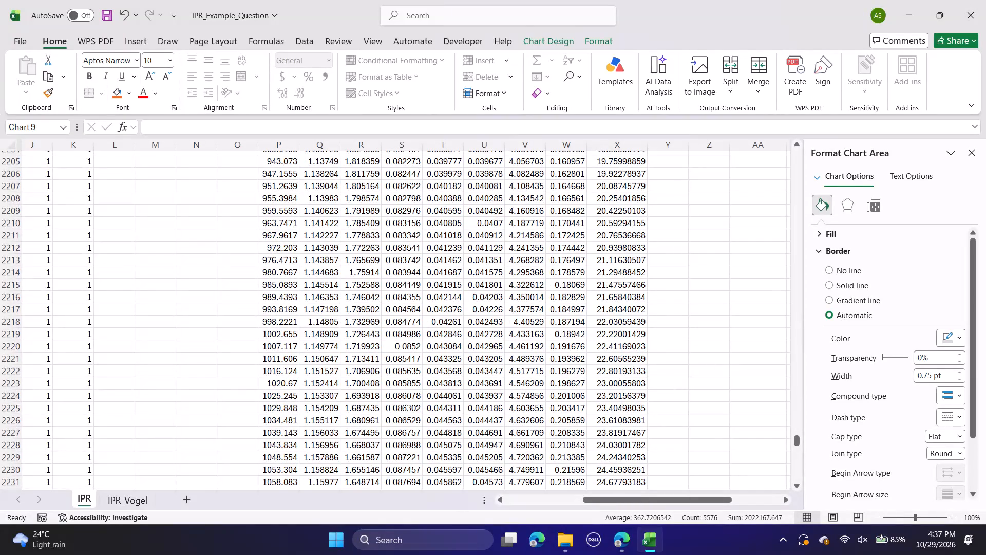
pyautogui.scroll(1, 735, 326)
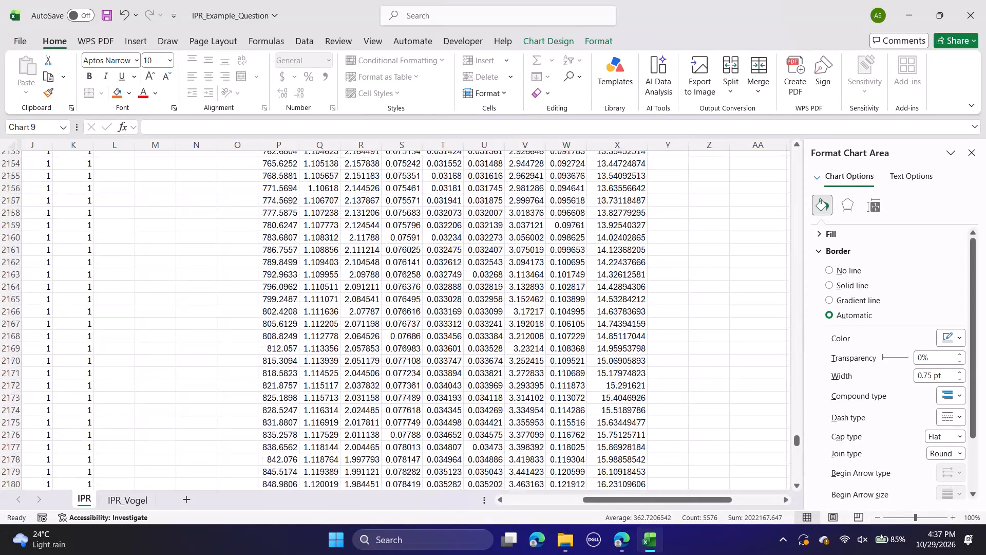
pyautogui.scroll(13, 735, 326)
pyautogui.scroll(18, 735, 326)
pyautogui.scroll(7, 735, 326)
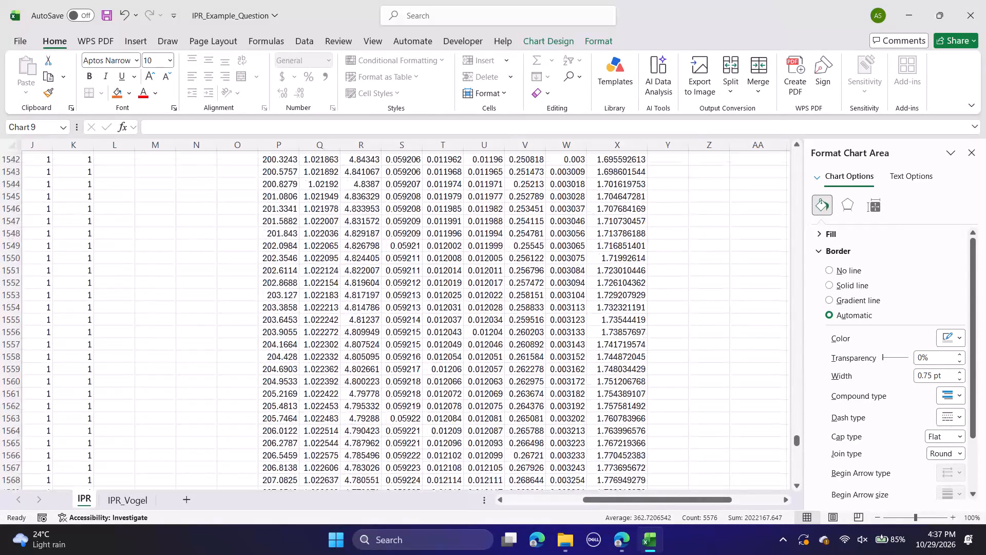
pyautogui.scroll(17, 735, 326)
pyautogui.scroll(10, 735, 326)
pyautogui.scroll(11, 735, 326)
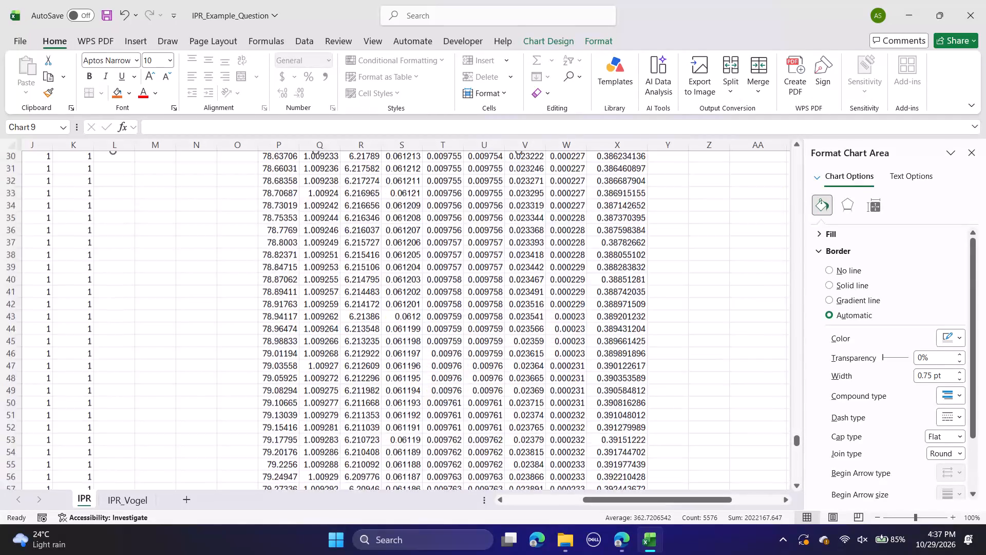
pyautogui.scroll(12, 735, 326)
pyautogui.click(966, 158)
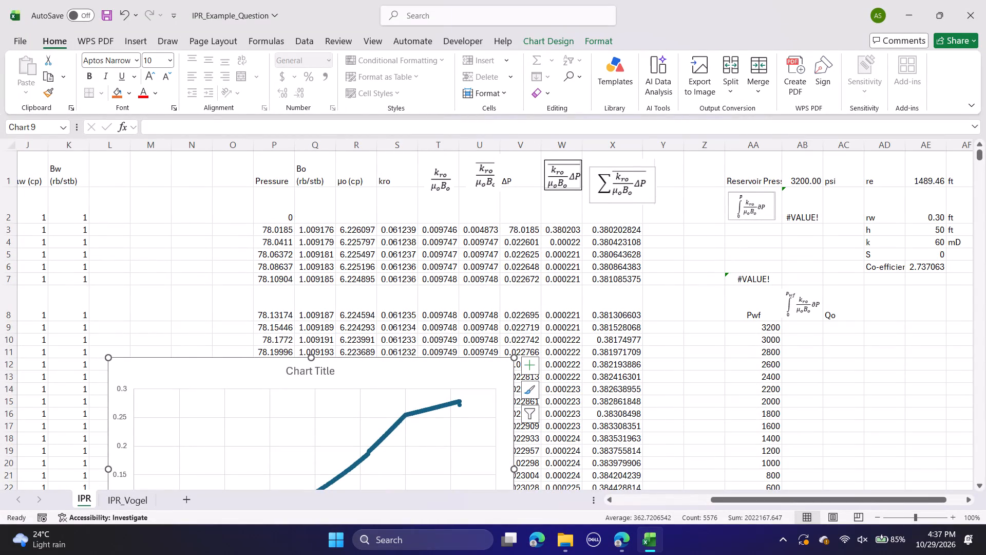
# Insert a markers-only scatter chart of the Σ kro/(µoBo)·ΔP column X against the Pressure column P.
pyautogui.click(289, 147)
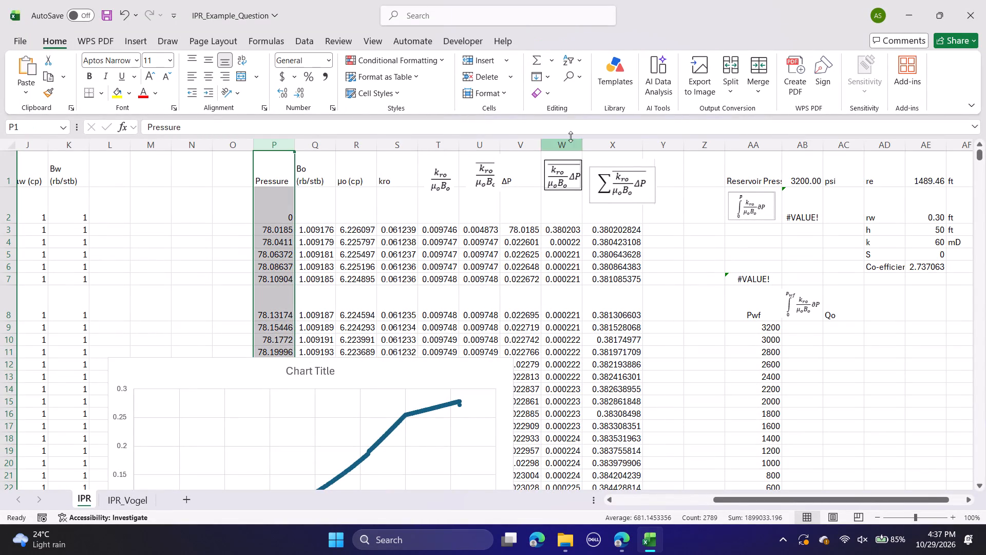
pyautogui.keyDown('ctrl'); pyautogui.click(613, 149); pyautogui.keyUp('ctrl')
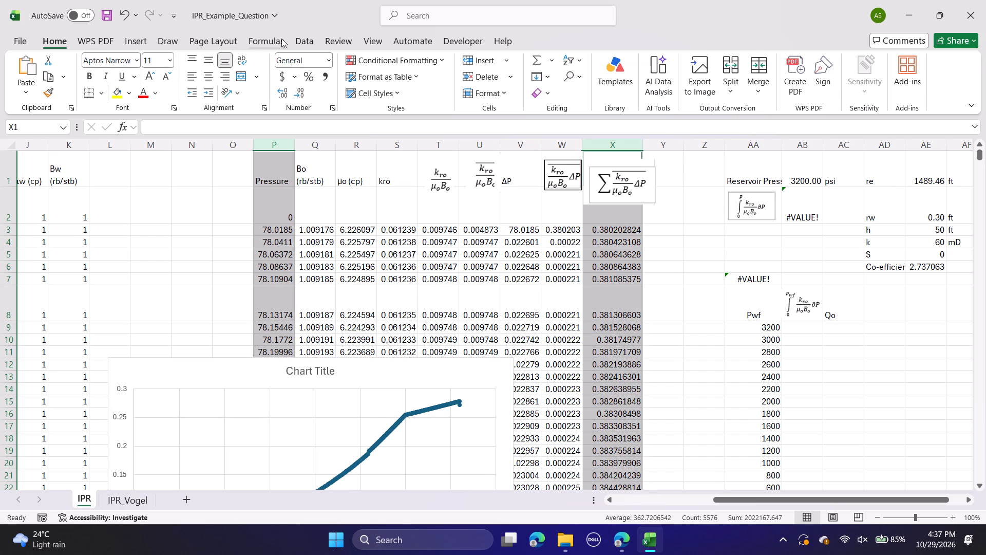
pyautogui.click(135, 39)
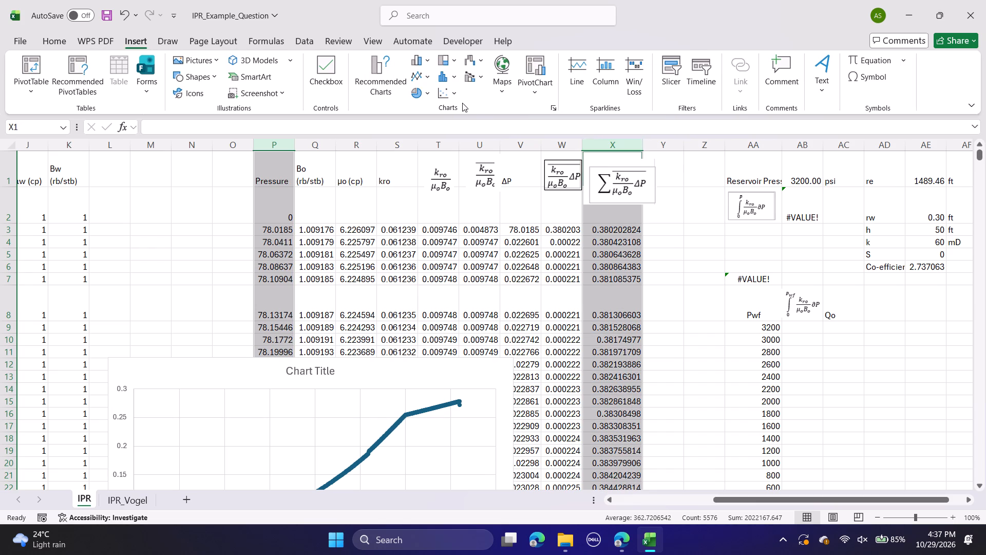
pyautogui.click(457, 95)
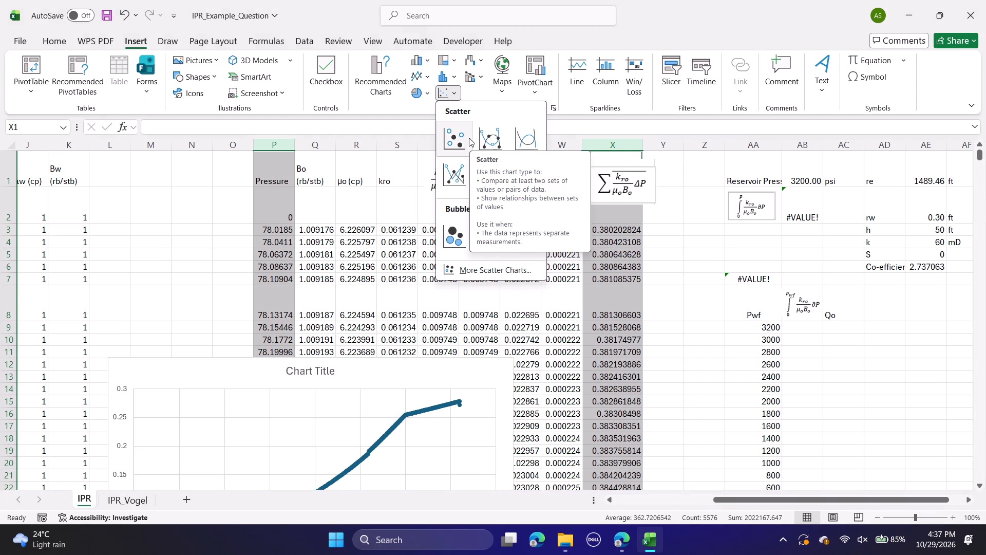
pyautogui.click(469, 138)
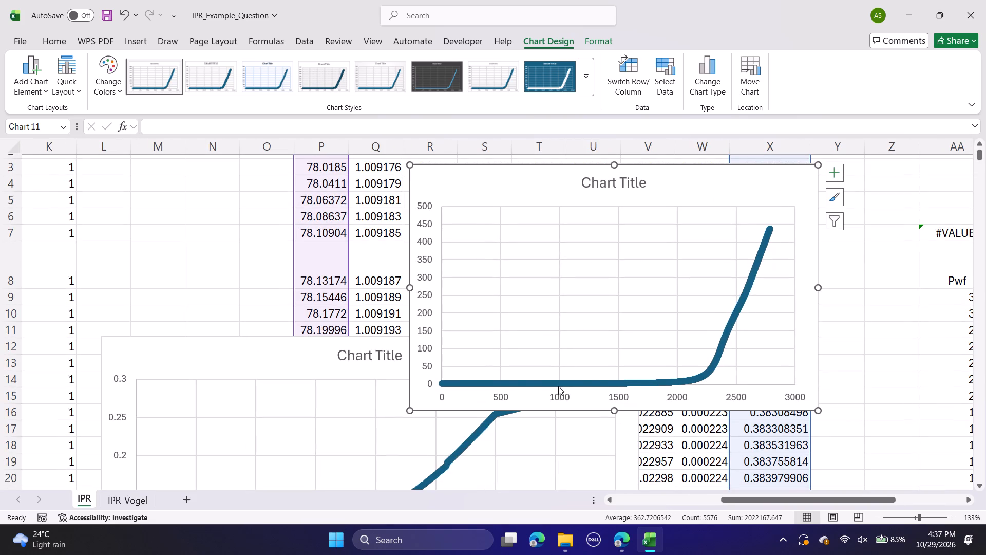
# Open the formatting options of a data point on the new chart's curve.
pyautogui.click(558, 385)
pyautogui.click(561, 383)
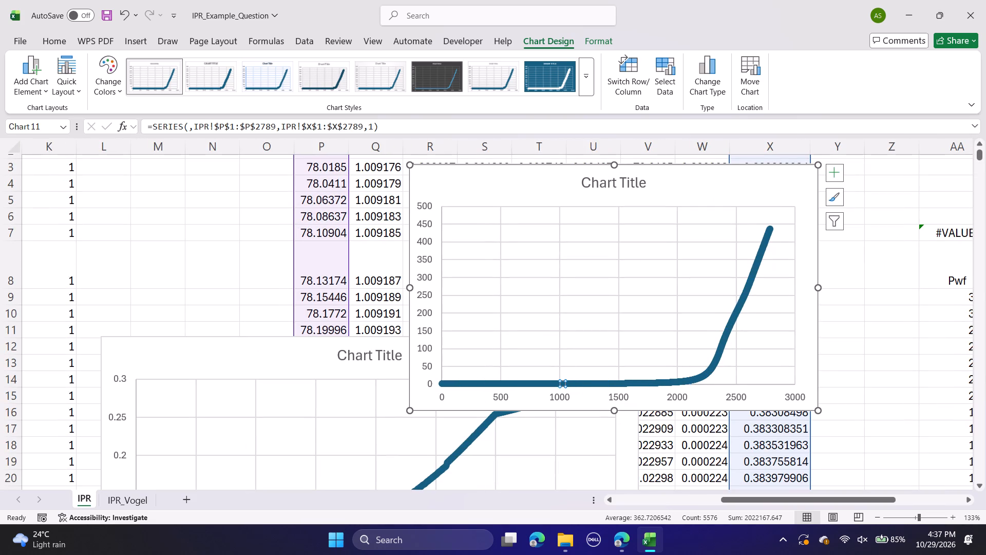
pyautogui.doubleClick(561, 383)
pyautogui.click(561, 383)
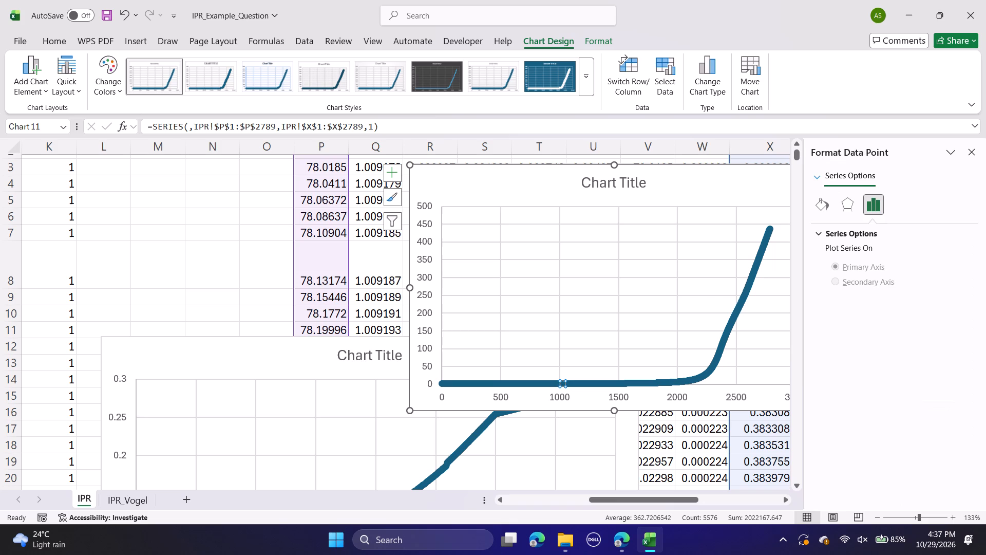
pyautogui.doubleClick(561, 383)
# Set the maximum bound of the new scatter chart's horizontal axis to 4000.
pyautogui.hscroll(-3, 659, 359)
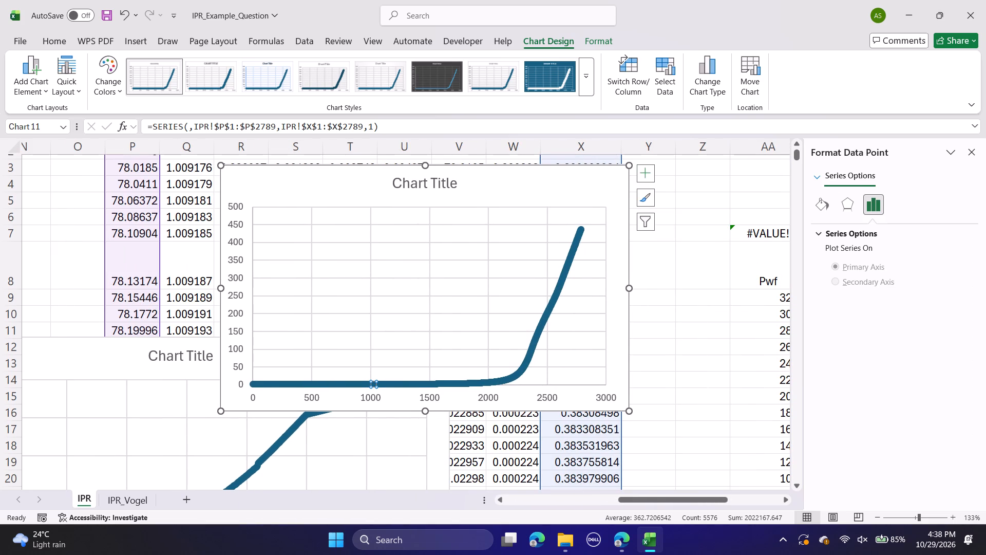
pyautogui.scroll(6, 691, 268)
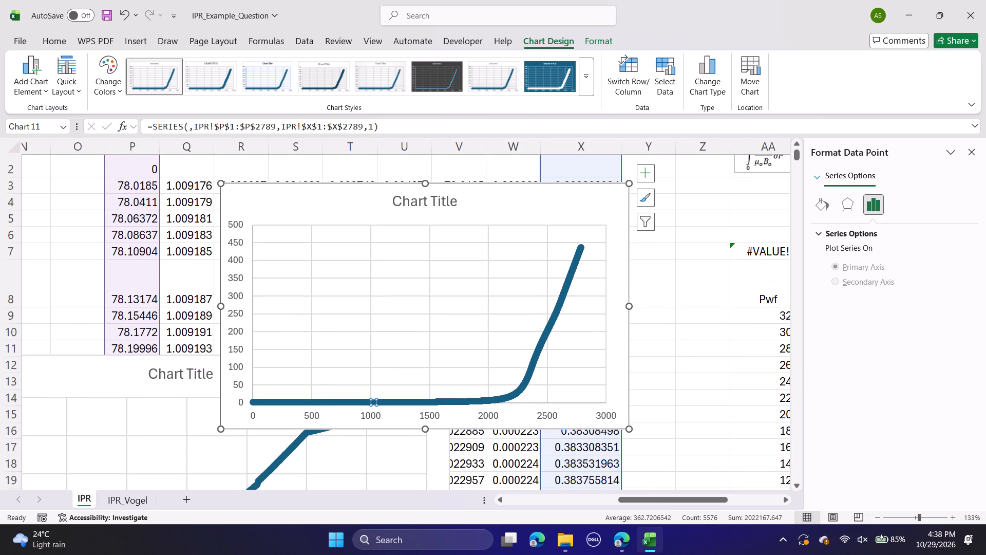
pyautogui.scroll(3, 691, 268)
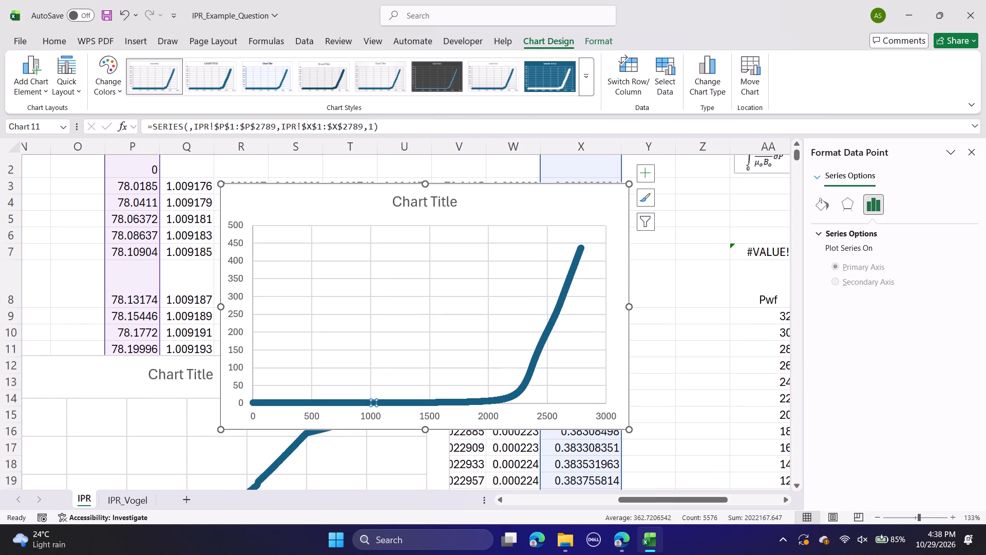
pyautogui.scroll(3, 691, 268)
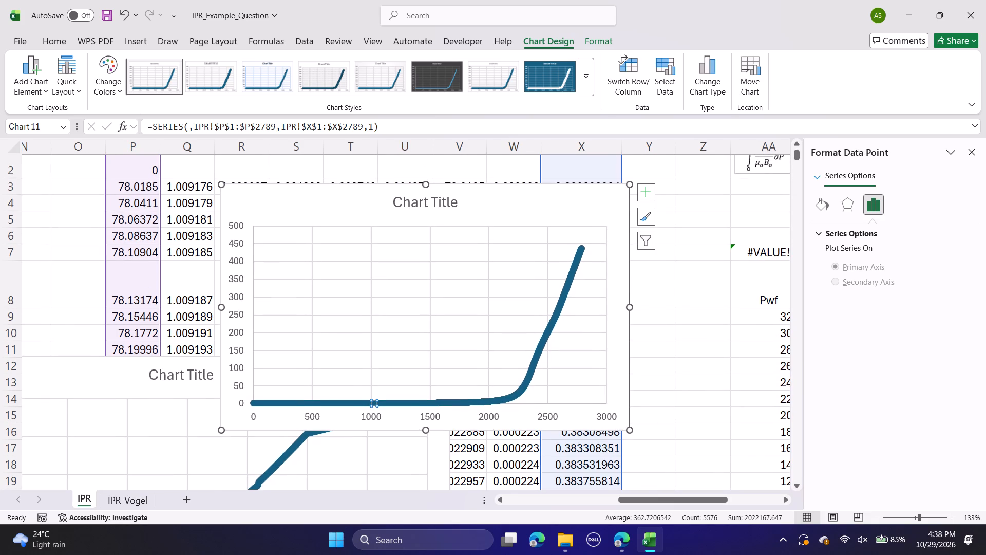
pyautogui.click(600, 413)
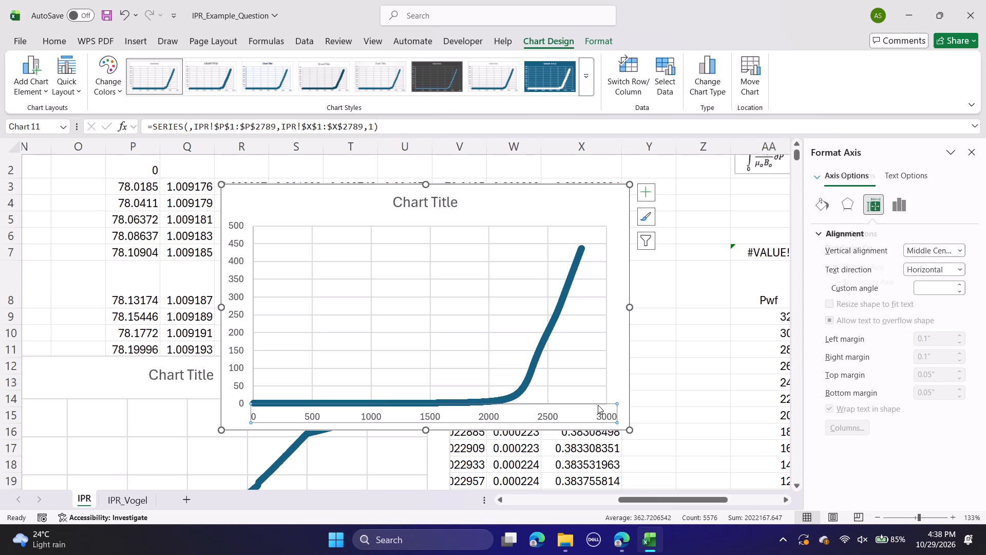
pyautogui.click(891, 209)
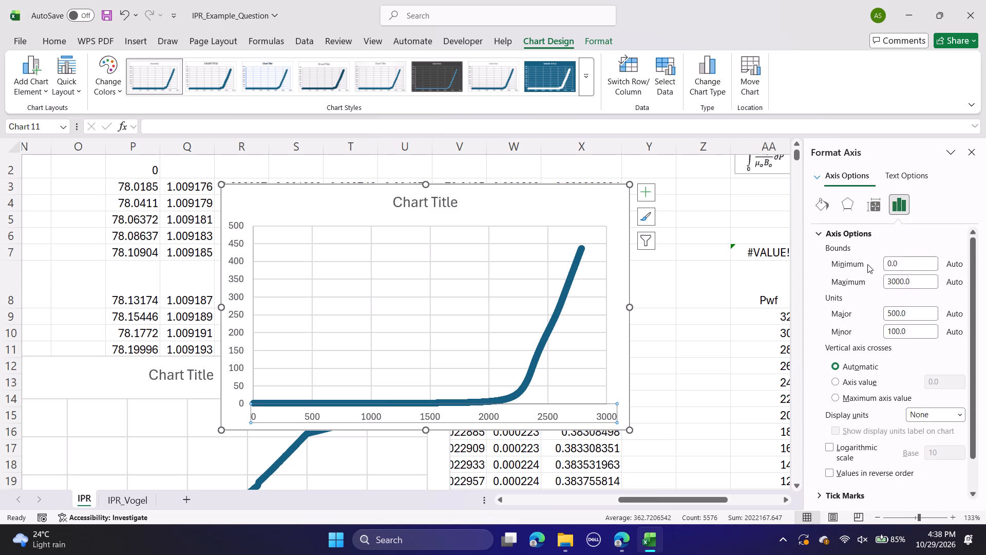
pyautogui.moveTo(918, 281); pyautogui.dragTo(866, 281)
pyautogui.write('4000')
pyautogui.press('Return')
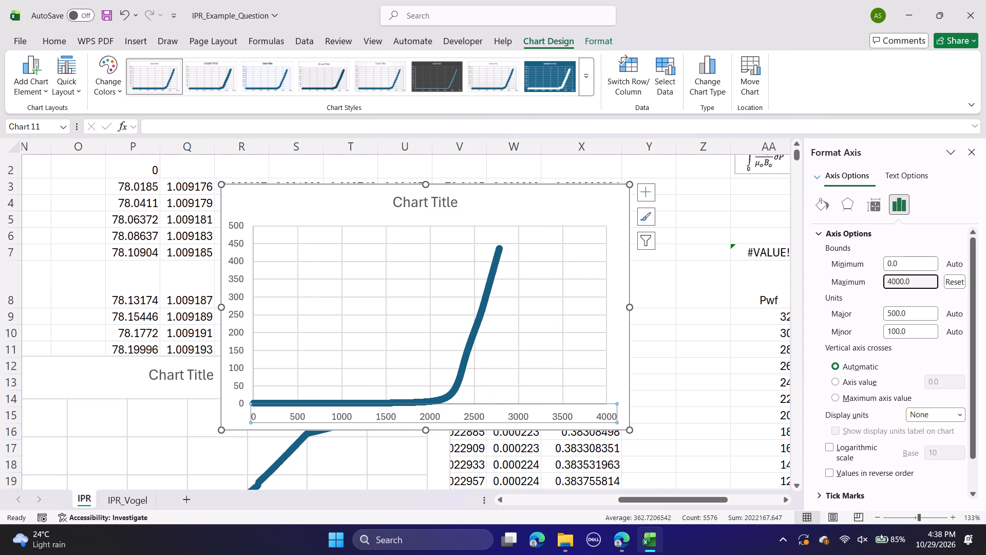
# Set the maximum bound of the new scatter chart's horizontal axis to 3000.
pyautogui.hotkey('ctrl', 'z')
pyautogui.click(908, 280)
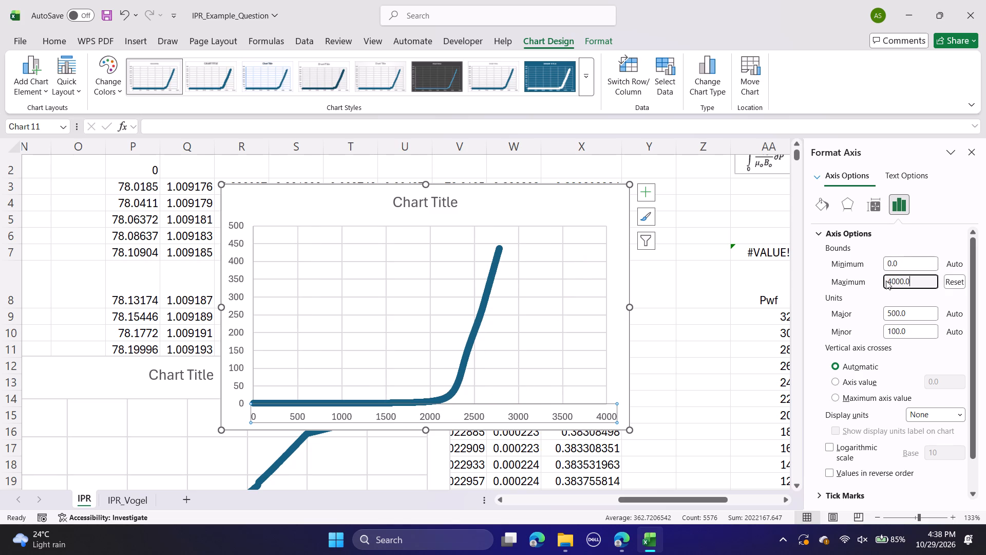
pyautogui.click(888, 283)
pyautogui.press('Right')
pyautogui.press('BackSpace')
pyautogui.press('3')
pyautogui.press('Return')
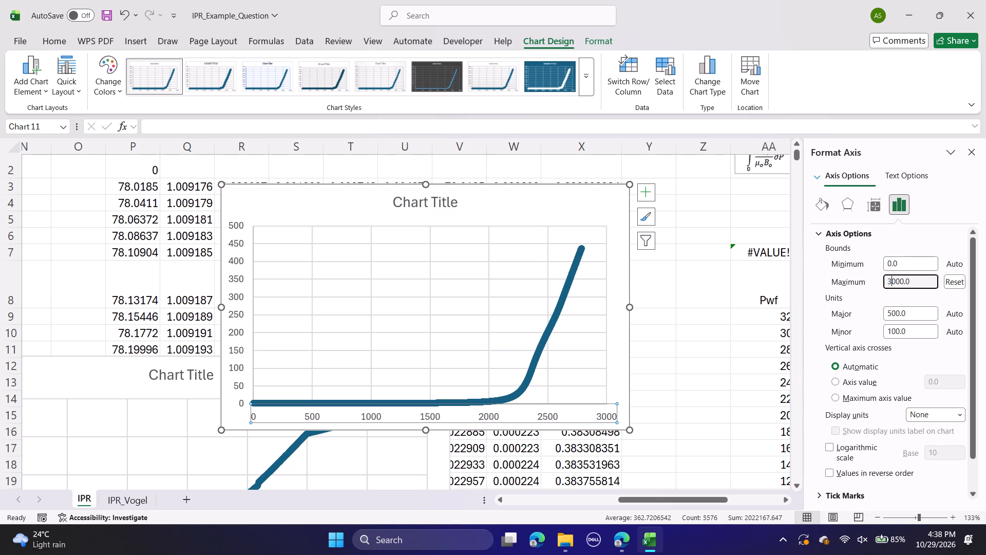
# Edit the chart series so its X values come from the Pressure cells P3 to P2789.
pyautogui.scroll(-2, 410, 271)
pyautogui.scroll(-2, 281, 288)
pyautogui.scroll(5, 281, 288)
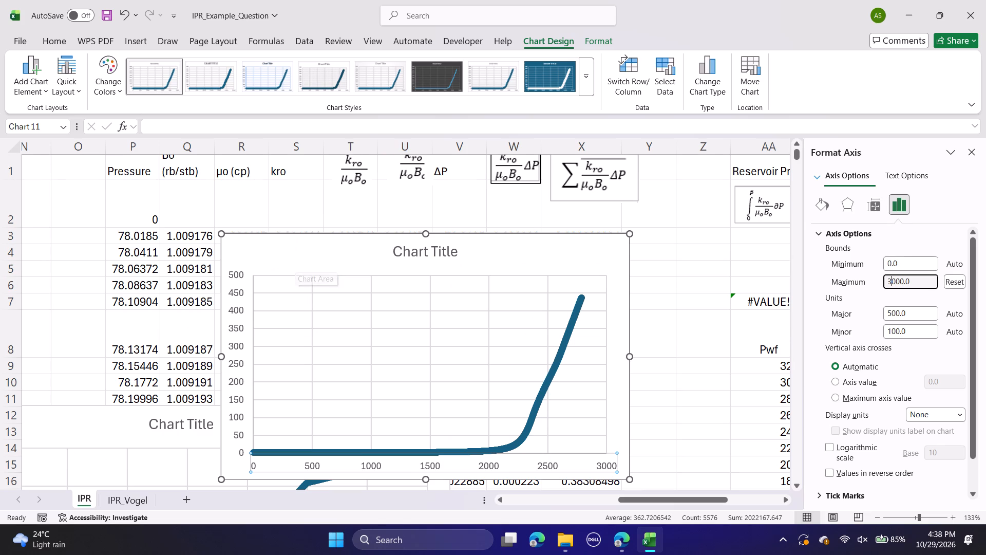
pyautogui.click(283, 253)
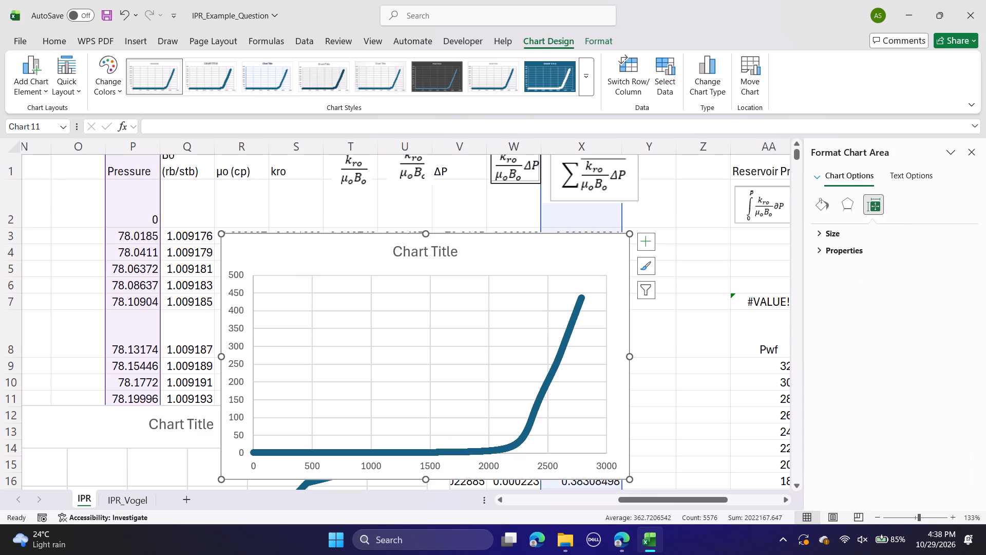
pyautogui.click(642, 294)
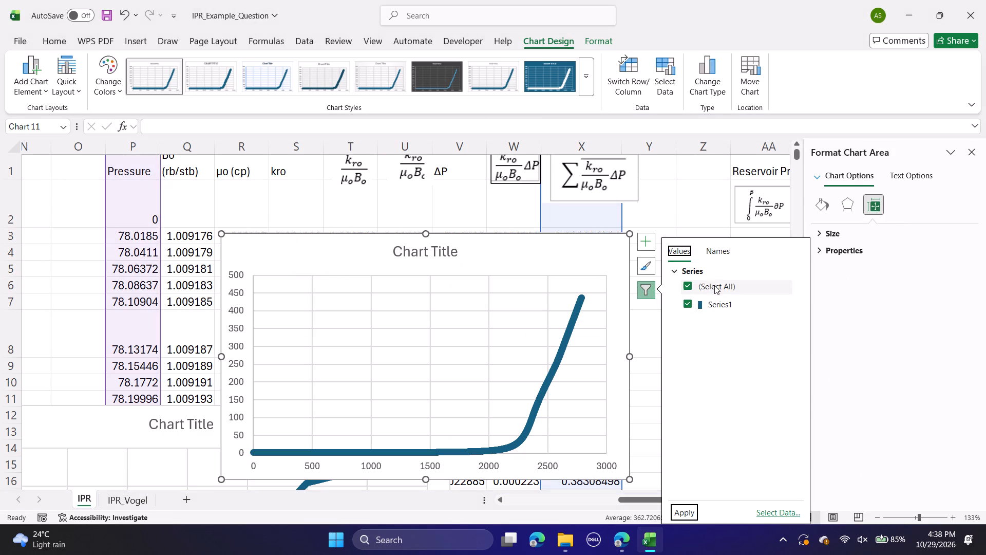
pyautogui.click(787, 301)
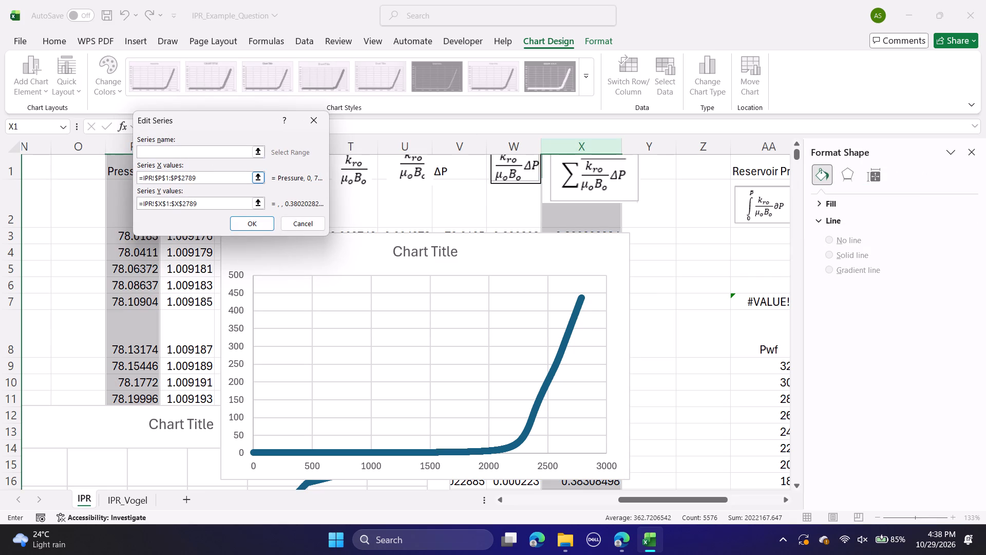
pyautogui.click(169, 177)
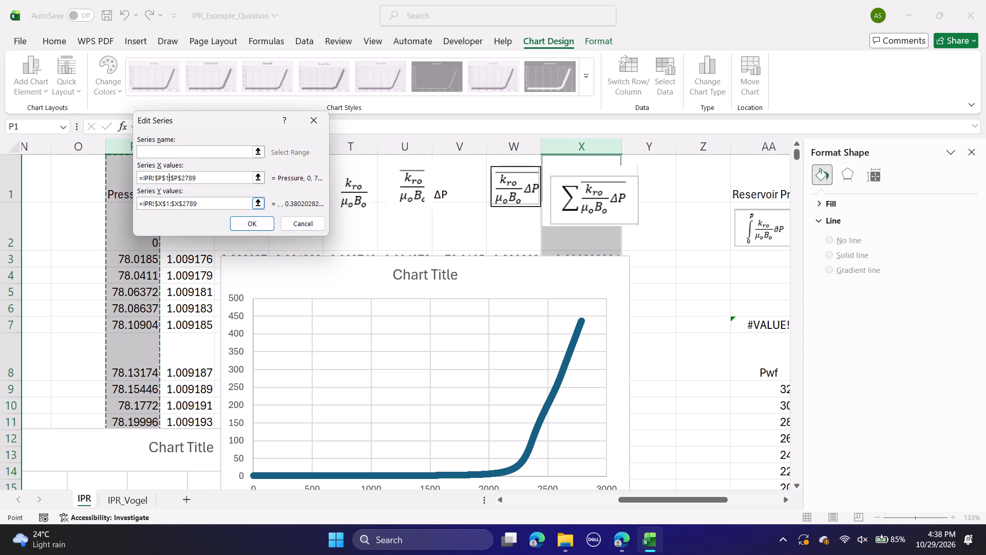
pyautogui.press('BackSpace')
pyautogui.press('2')
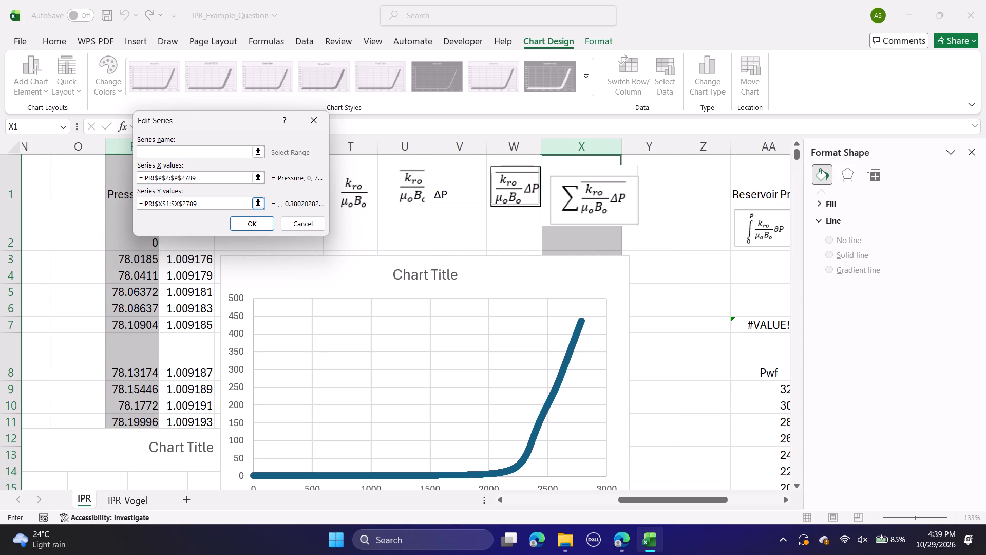
pyautogui.press('BackSpace')
pyautogui.press('3')
pyautogui.press('Right')
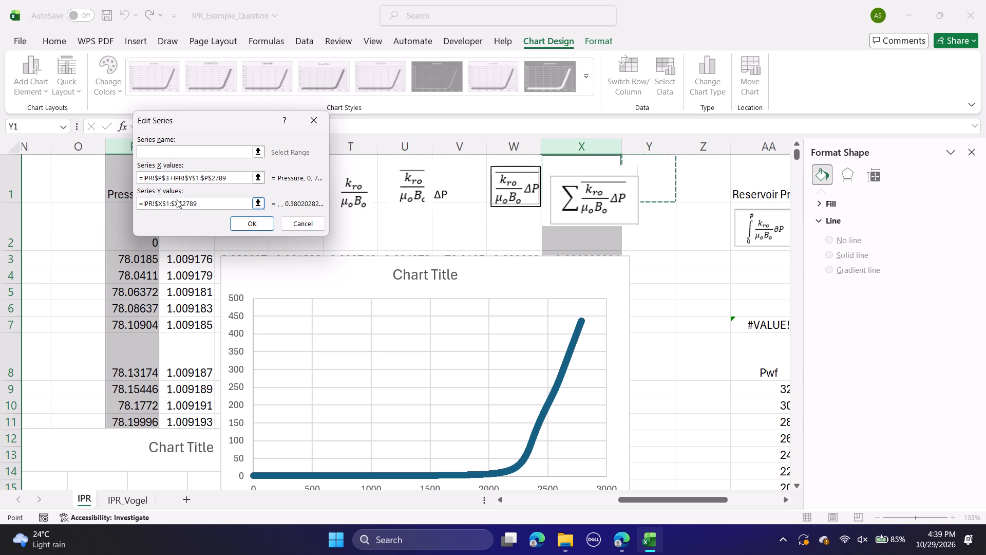
pyautogui.hotkey('ctrl', 'z')
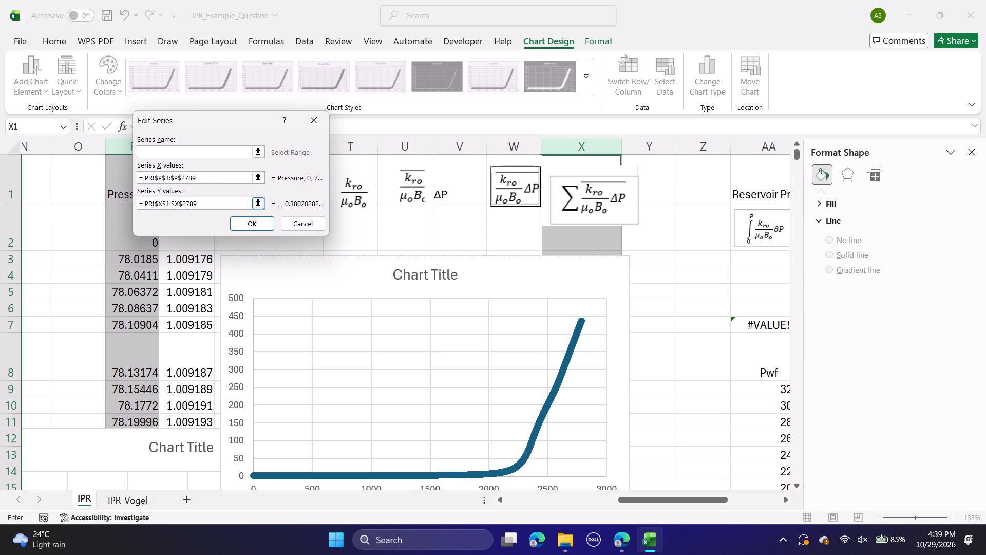
# Set the series' Y values to cells X3 to X2789 and apply the edited series.
pyautogui.click(160, 206)
pyautogui.click(166, 206)
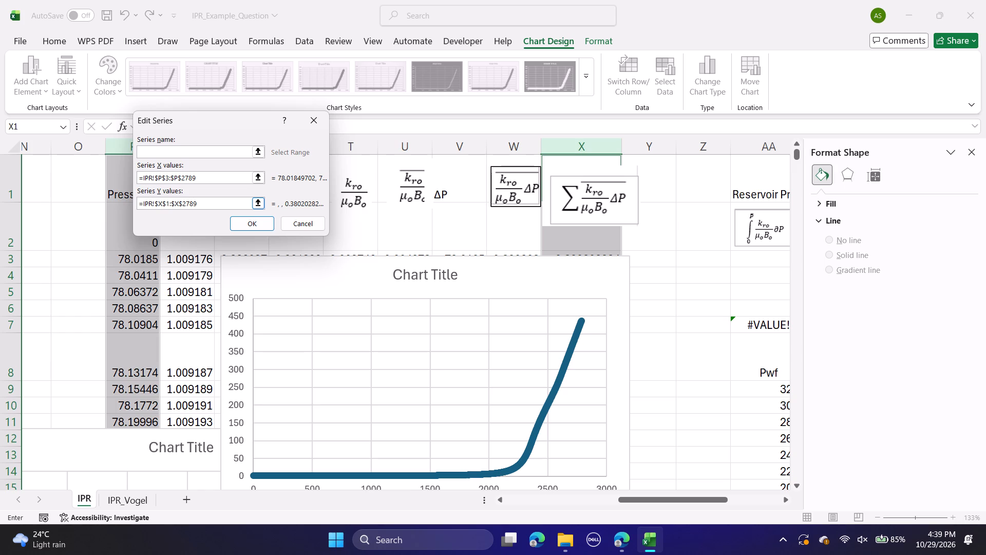
pyautogui.click(169, 204)
pyautogui.press('BackSpace')
pyautogui.press('3')
pyautogui.press('Return')
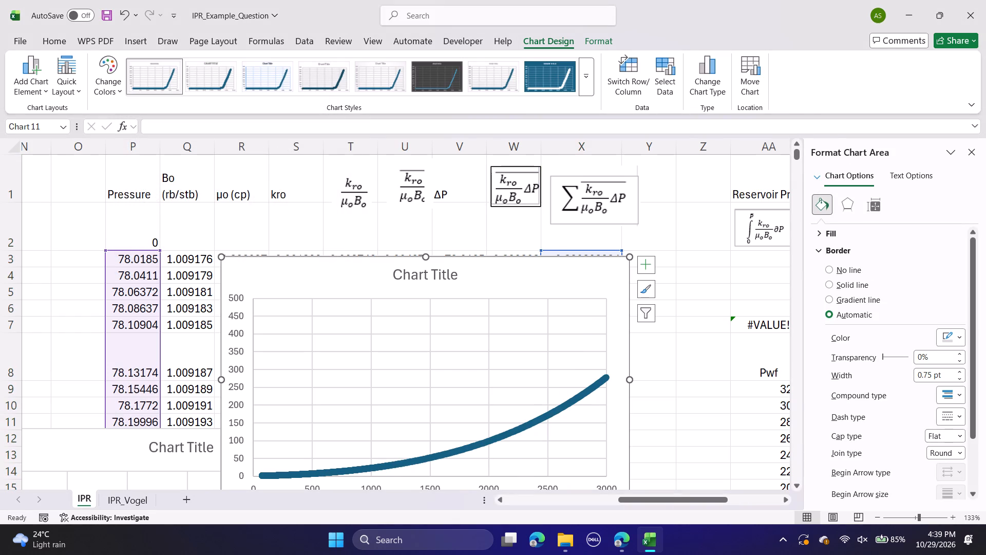
# Try 3600 as the maximum bound of the chart's horizontal axis, settling on 3800.
pyautogui.hscroll(7, 163, 312)
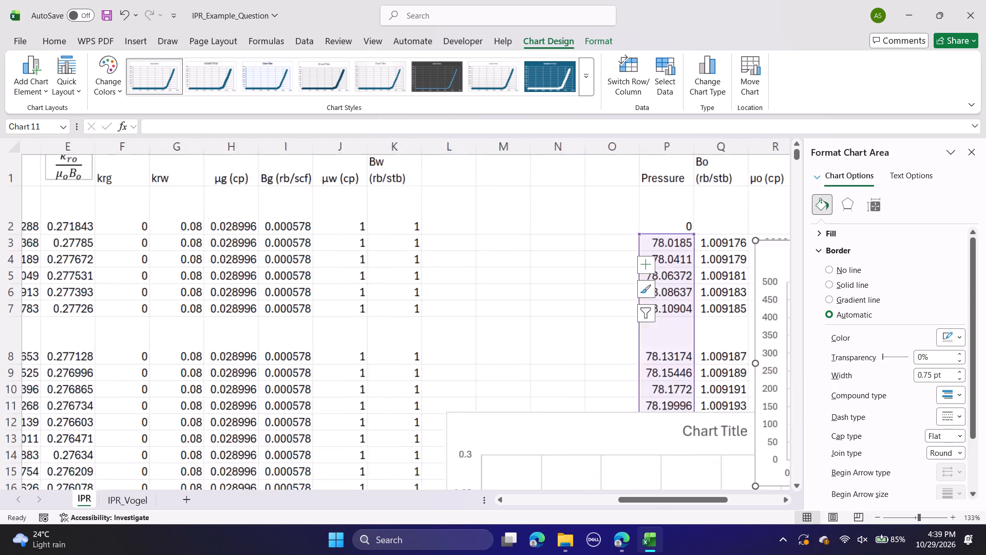
pyautogui.hscroll(1, 163, 312)
pyautogui.hscroll(-4, 556, 285)
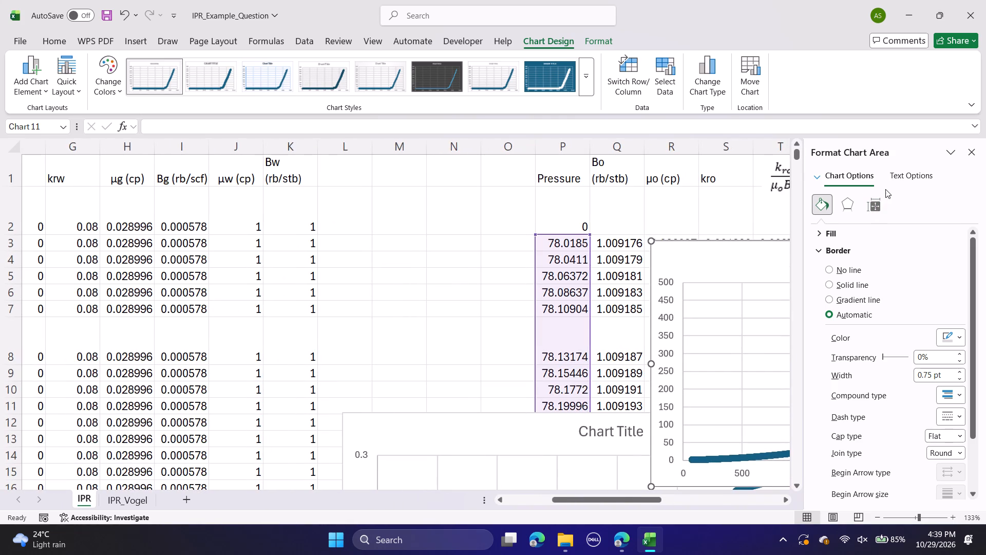
pyautogui.hscroll(-4, 611, 270)
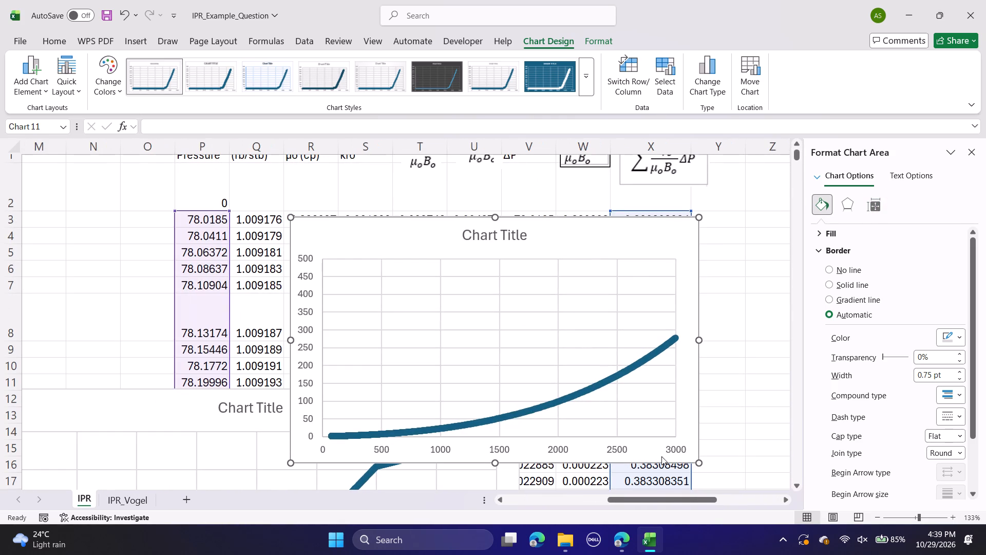
pyautogui.click(669, 450)
pyautogui.click(900, 205)
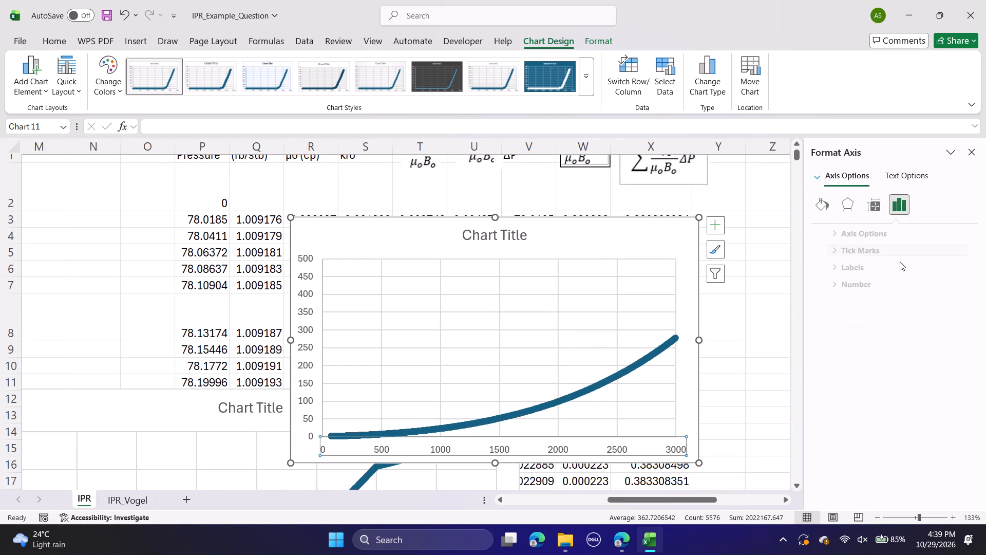
pyautogui.click(884, 236)
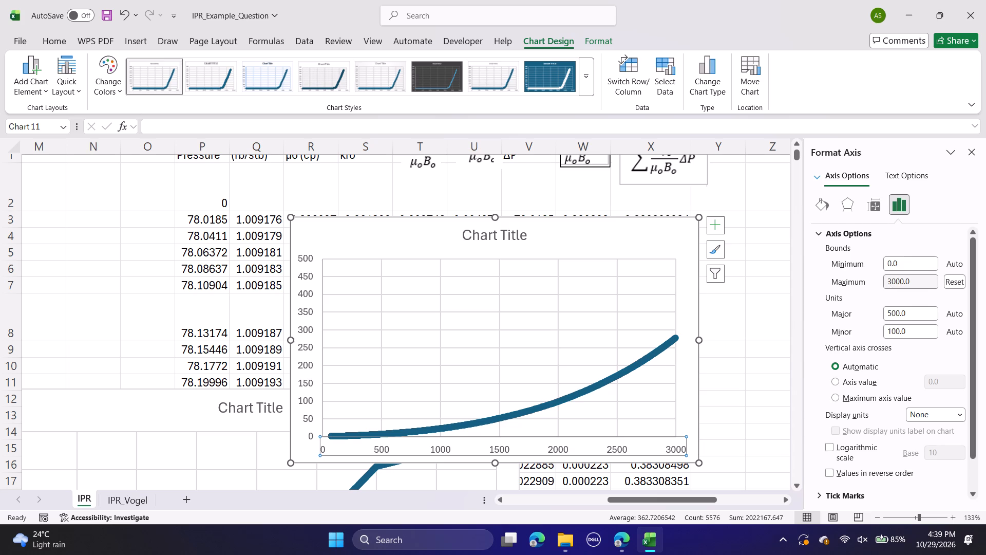
pyautogui.click(894, 281)
pyautogui.press('Right')
pyautogui.press('BackSpace')
pyautogui.press('6')
pyautogui.press('Return')
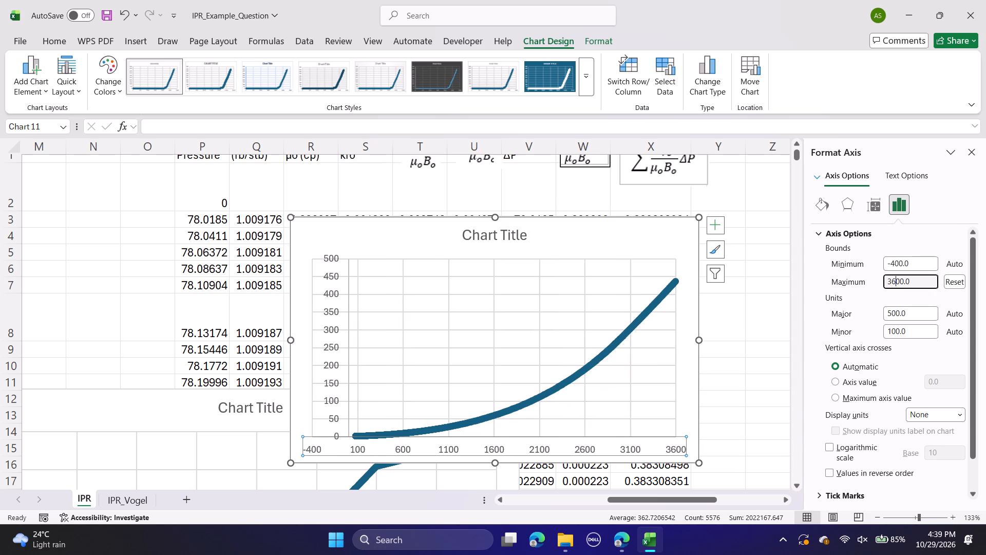
pyautogui.press('BackSpace')
pyautogui.press('8')
pyautogui.press('Return')
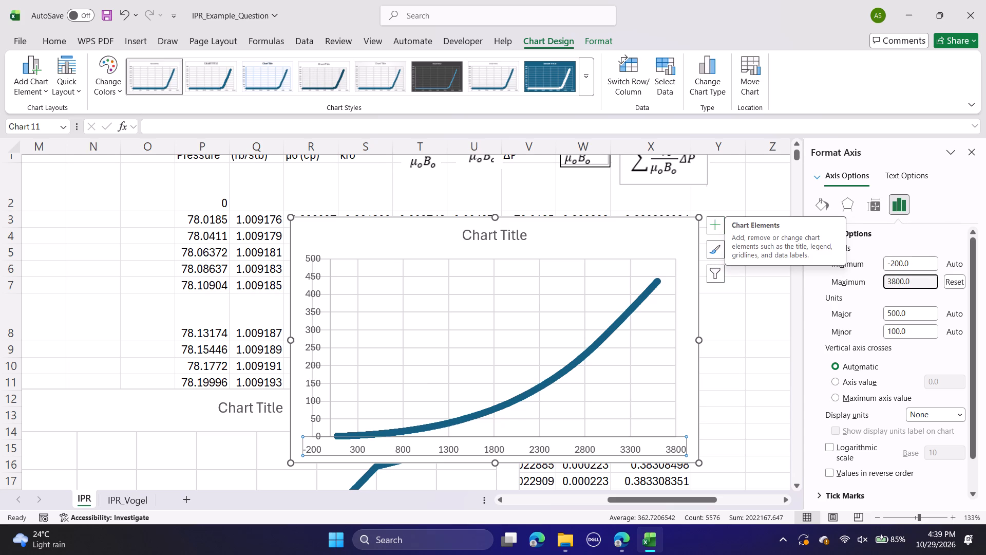
# Add a linear and an exponential trendline to the new scatter chart's curve.
pyautogui.click(717, 276)
pyautogui.click(708, 213)
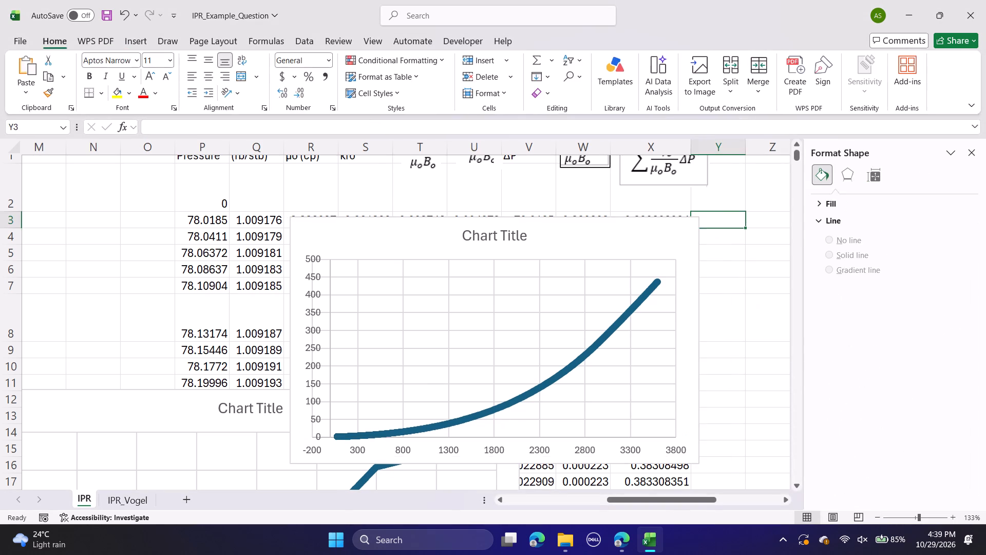
pyautogui.click(678, 230)
pyautogui.click(718, 227)
pyautogui.click(759, 328)
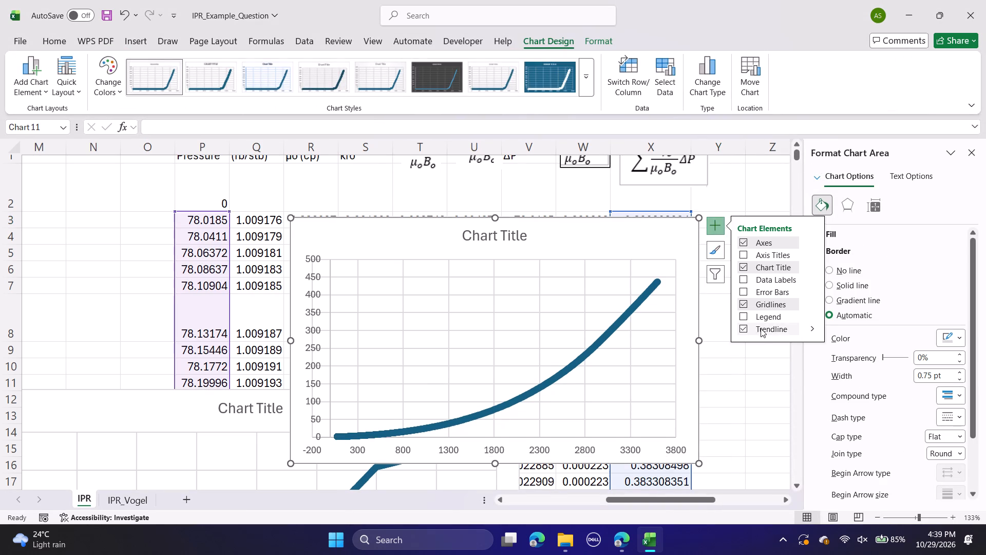
pyautogui.click(809, 327)
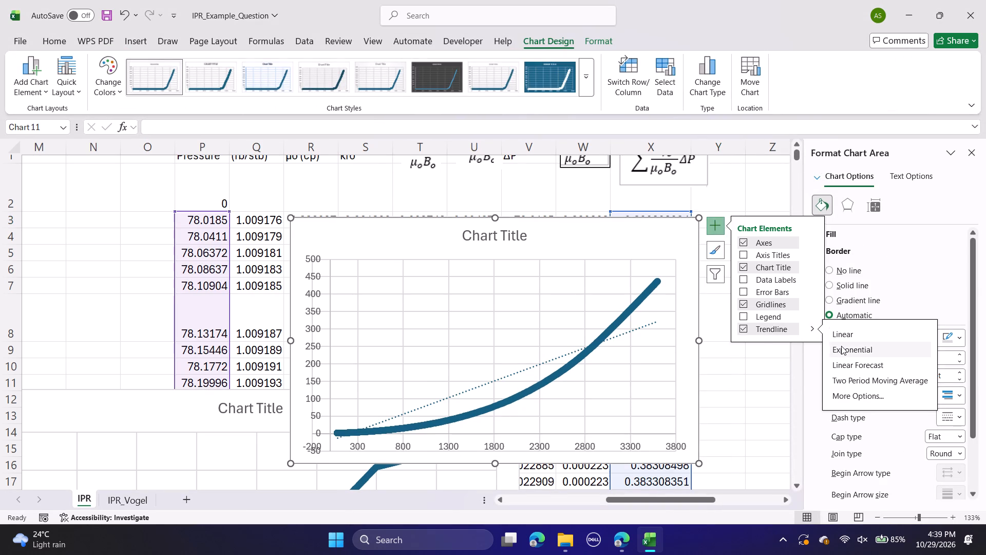
pyautogui.click(841, 346)
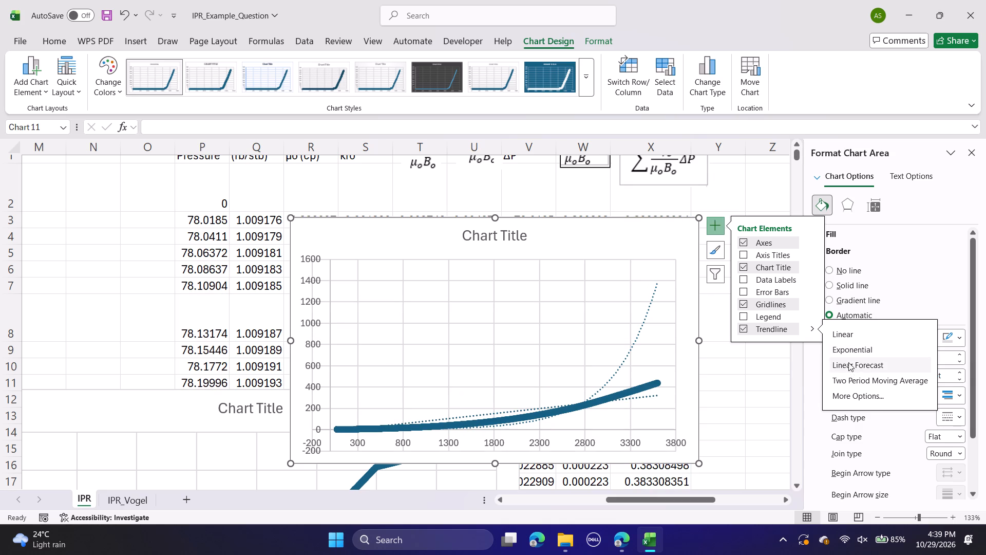
# Add another trendline to the chart's curve and make it a polynomial of order 4.
pyautogui.click(848, 393)
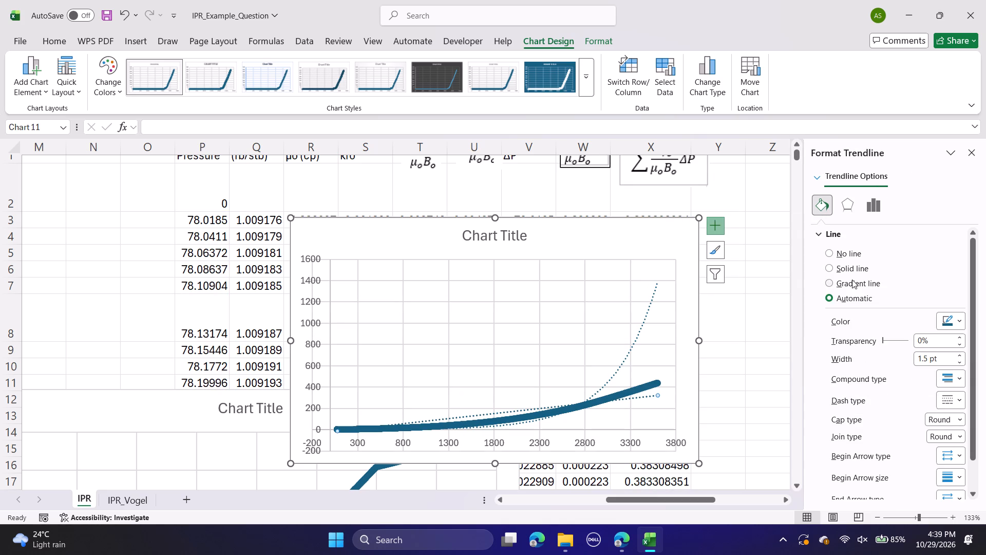
pyautogui.click(718, 230)
pyautogui.click(720, 228)
pyautogui.click(813, 327)
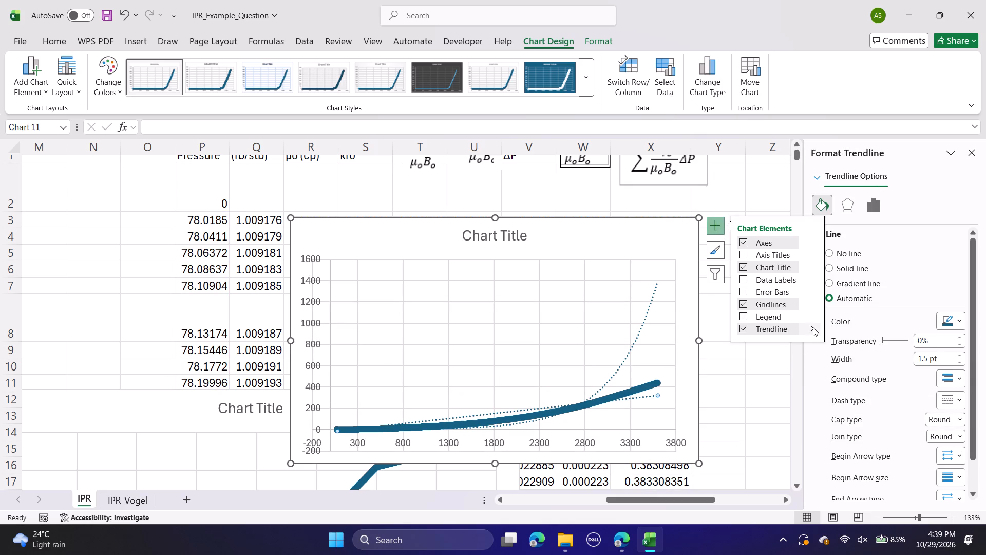
pyautogui.click(857, 393)
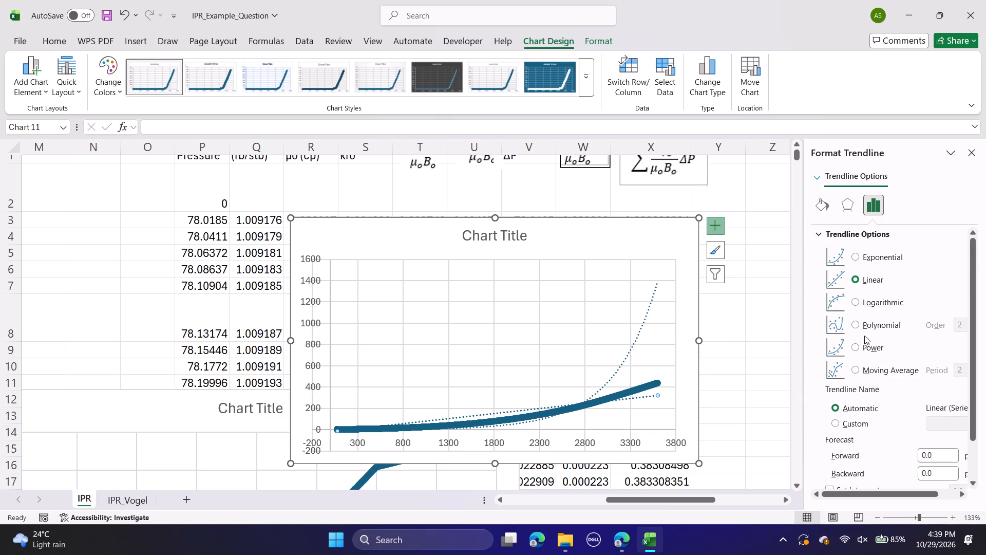
pyautogui.click(857, 327)
pyautogui.click(855, 325)
pyautogui.click(961, 323)
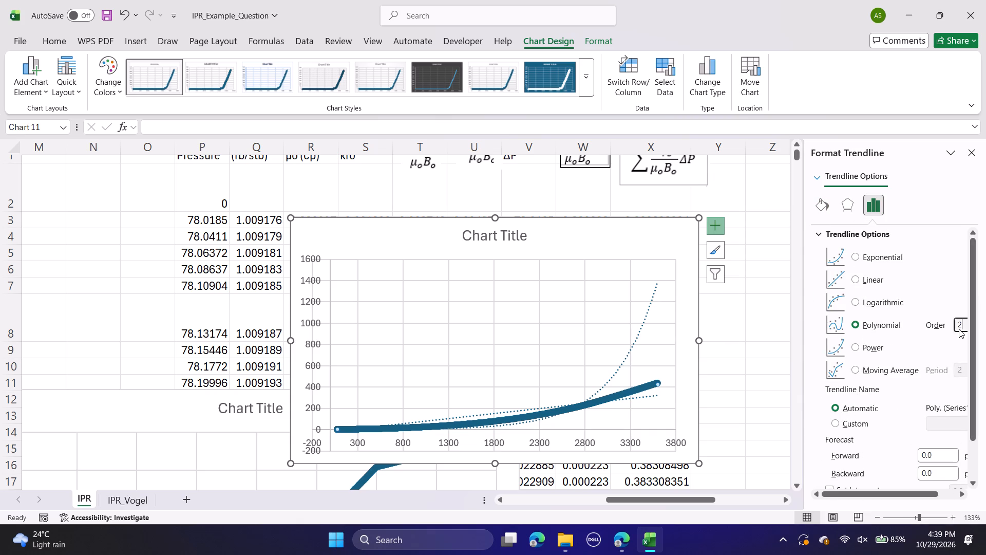
pyautogui.press('BackSpace')
pyautogui.press('4')
# Display the polynomial trendline's equation and R-squared value on the chart.
pyautogui.scroll(-1, 921, 336)
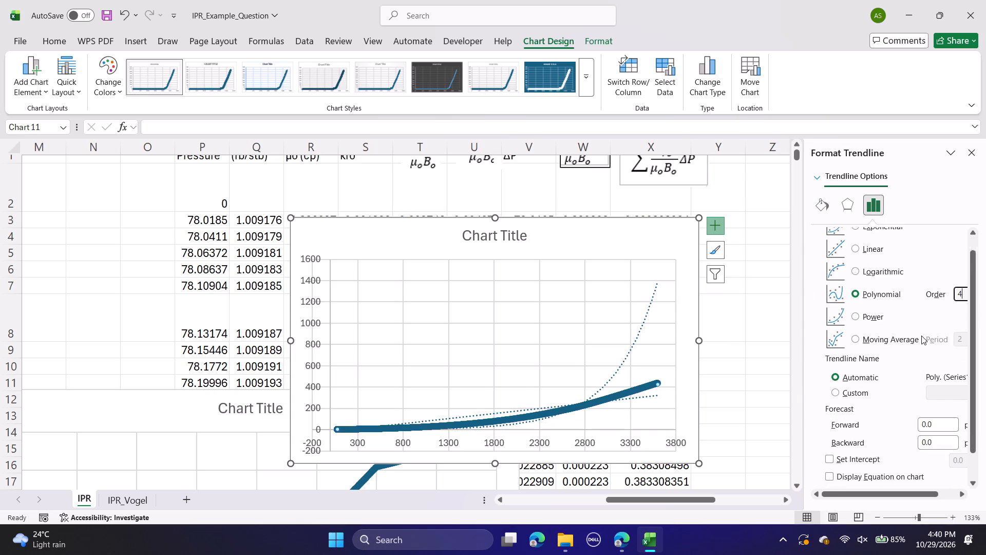
pyautogui.scroll(-3, 914, 385)
pyautogui.scroll(-1, 844, 433)
pyautogui.click(831, 460)
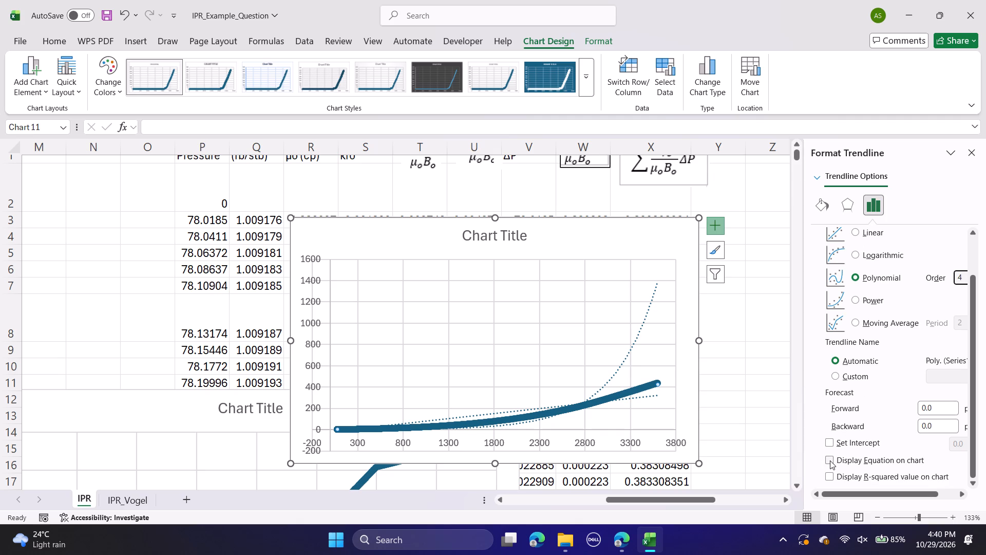
pyautogui.click(827, 475)
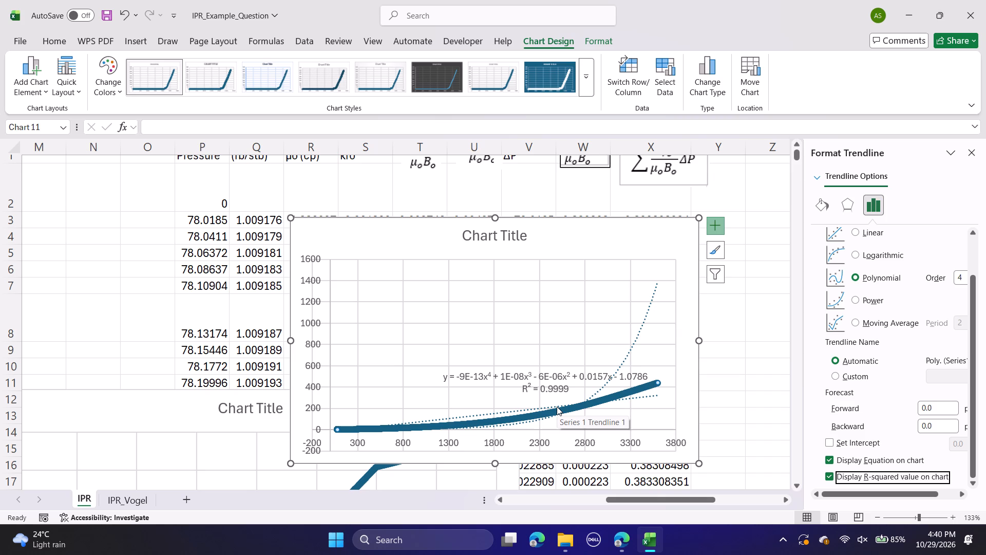
# Change the polynomial trendline's order to 5.
pyautogui.click(963, 278)
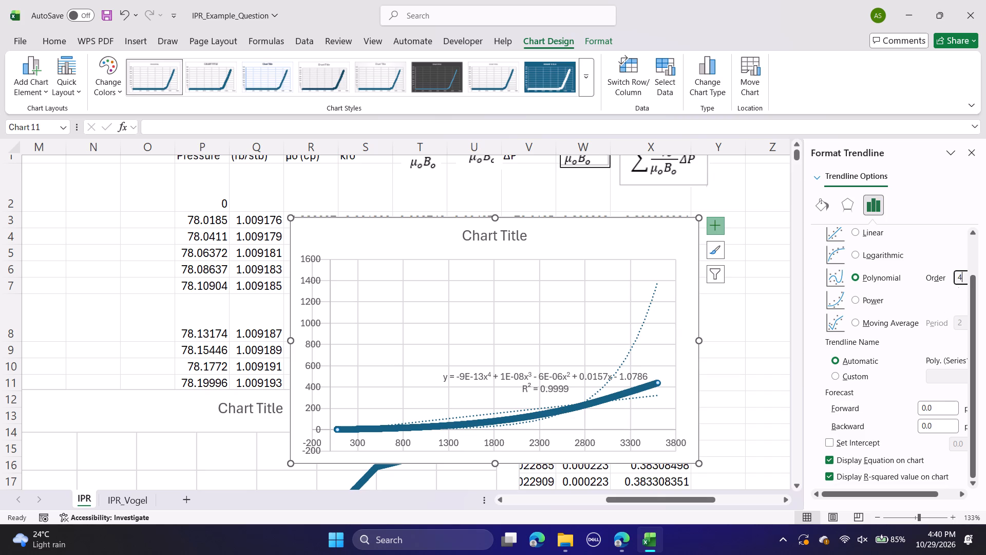
pyautogui.press('BackSpace')
pyautogui.press('5')
pyautogui.press('Return')
pyautogui.scroll(-4, 880, 330)
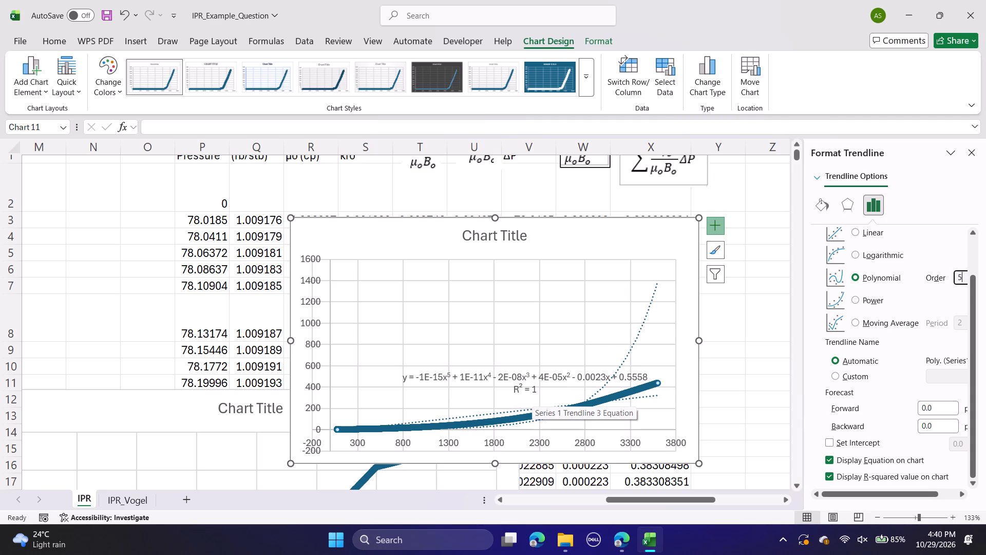
# Move the scatter chart up and left on the sheet, clear of columns W and X.
pyautogui.click(448, 225)
pyautogui.moveTo(447, 232); pyautogui.dragTo(400, 212)
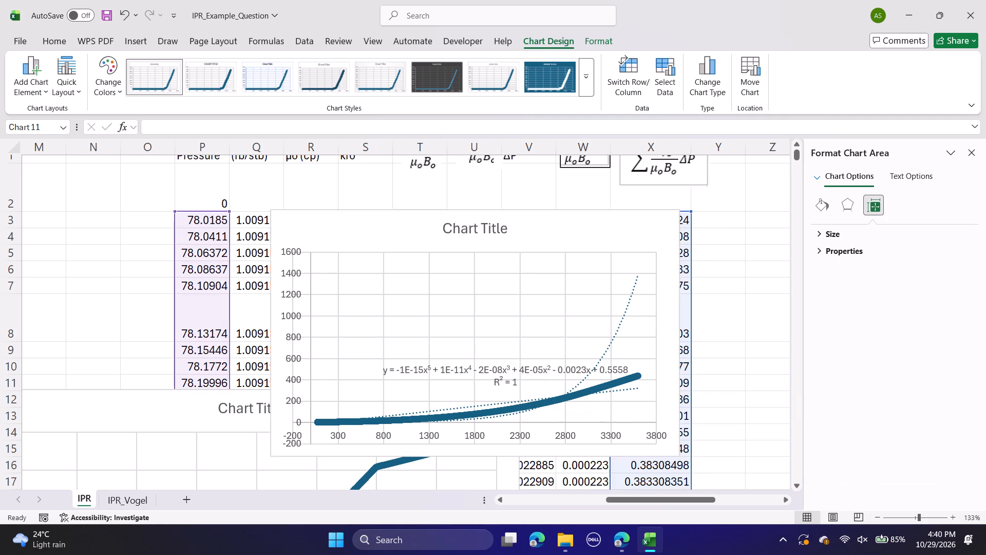
pyautogui.moveTo(400, 212); pyautogui.dragTo(267, 177)
pyautogui.hscroll(-1, 544, 275)
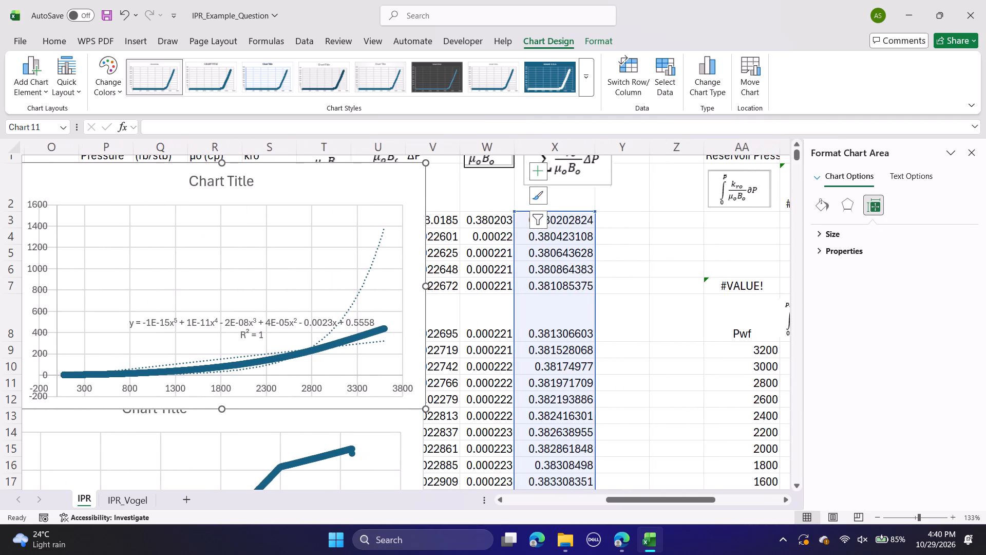
pyautogui.hscroll(-1, 551, 284)
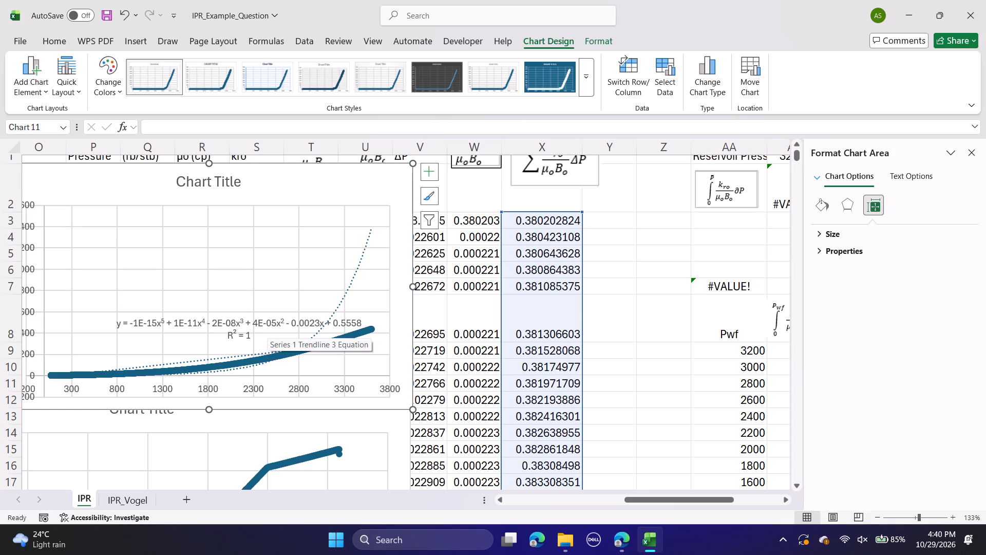
# Move the trendline equation label up into the empty area above the curve and open its number format options.
pyautogui.click(240, 327)
pyautogui.moveTo(245, 313); pyautogui.dragTo(231, 246)
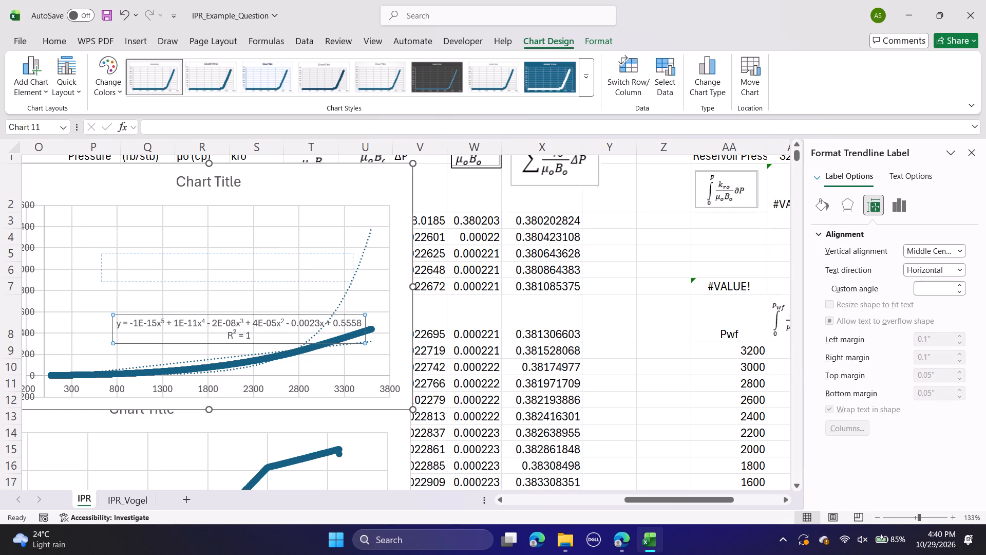
pyautogui.moveTo(231, 246); pyautogui.dragTo(227, 243)
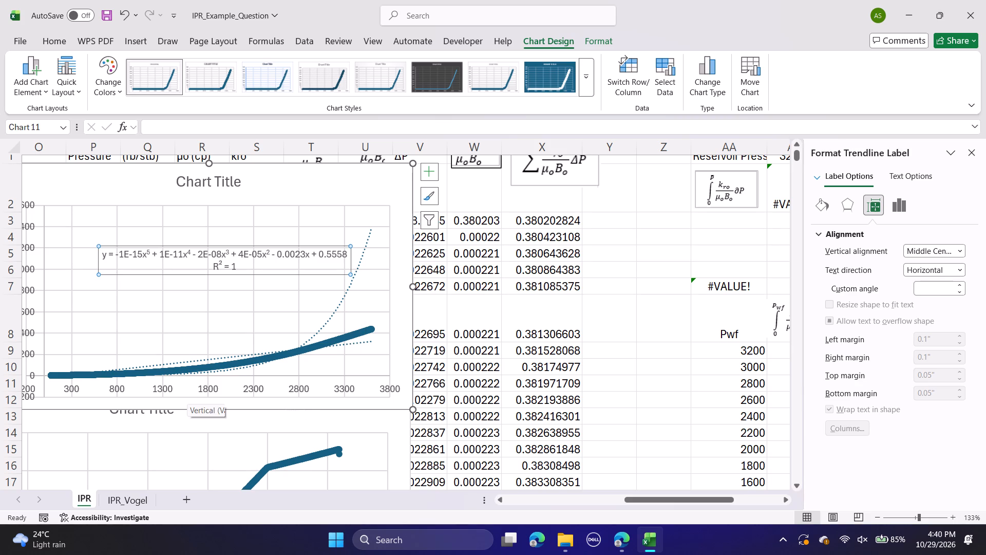
pyautogui.click(898, 200)
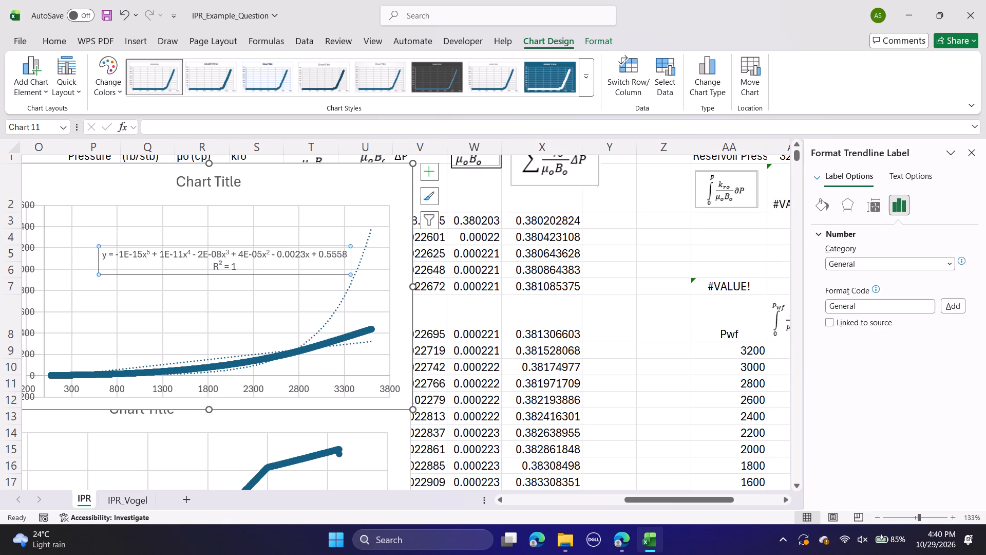
# Set the minimum bound of the chart's horizontal axis to 0.
pyautogui.click(332, 391)
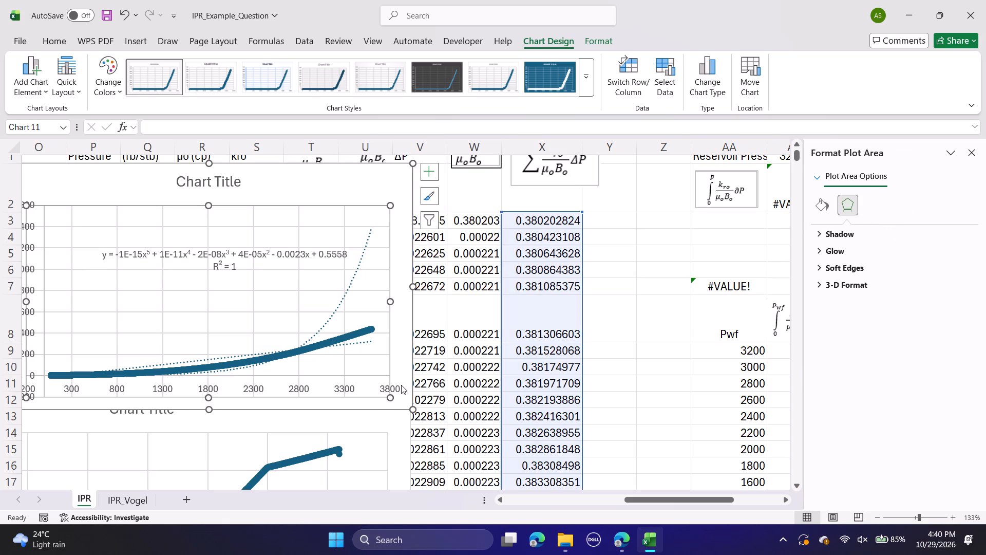
pyautogui.click(401, 385)
pyautogui.click(903, 208)
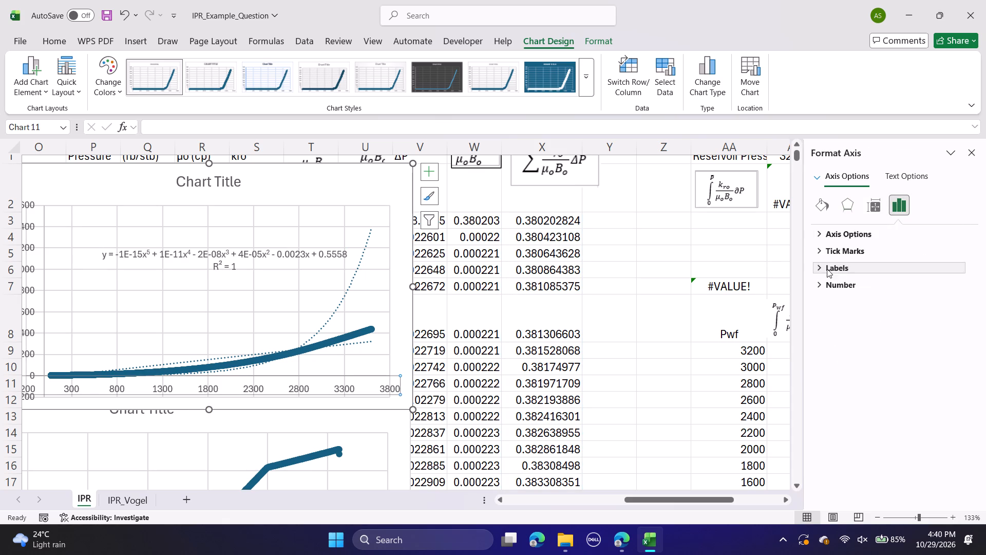
pyautogui.click(868, 233)
pyautogui.click(895, 264)
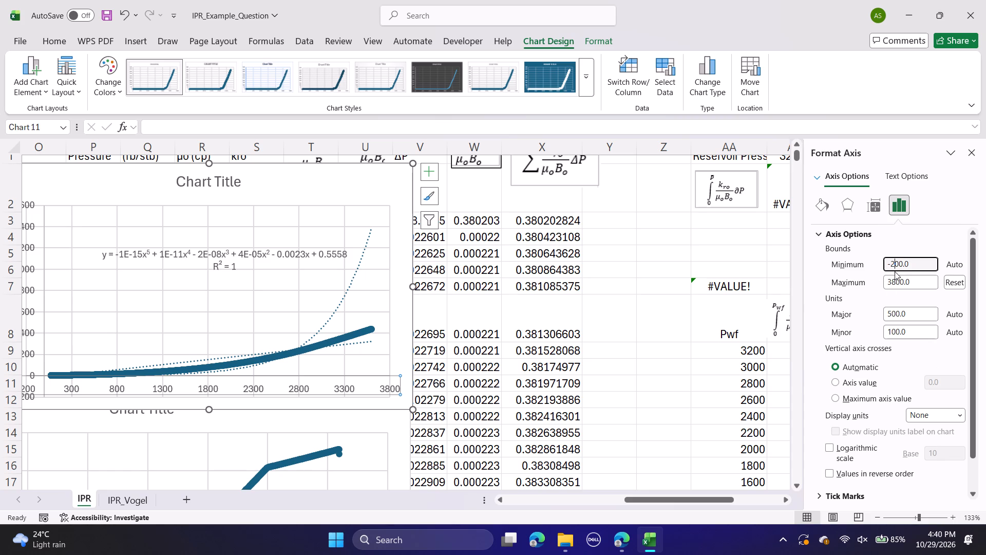
pyautogui.press('Right')
pyautogui.press('Right')
pyautogui.press('BackSpace')
pyautogui.press('BackSpace')
pyautogui.press('BackSpace')
pyautogui.press('BackSpace')
pyautogui.press('0')
pyautogui.press('Return')
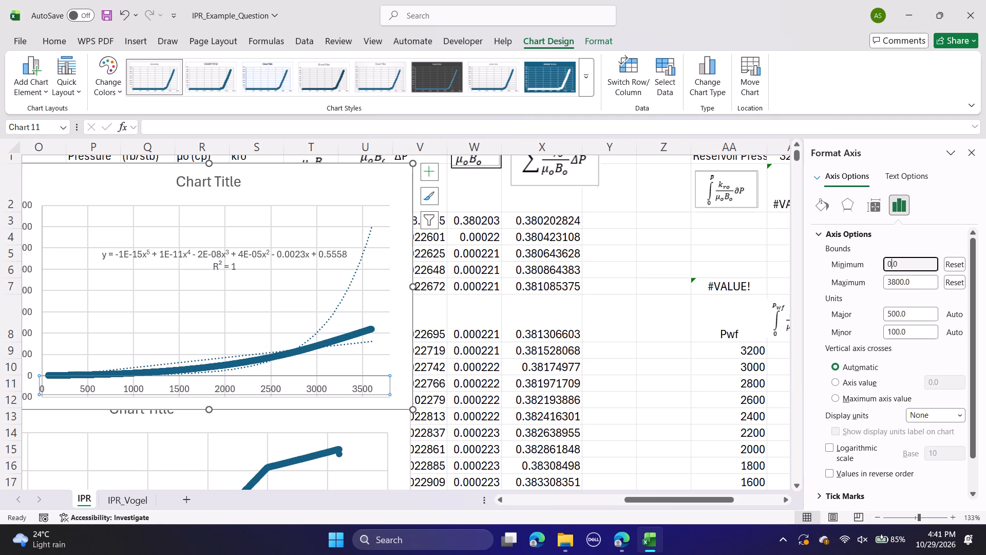
# Set the minimum bound of the chart's vertical axis to 0.
pyautogui.scroll(-1, 921, 356)
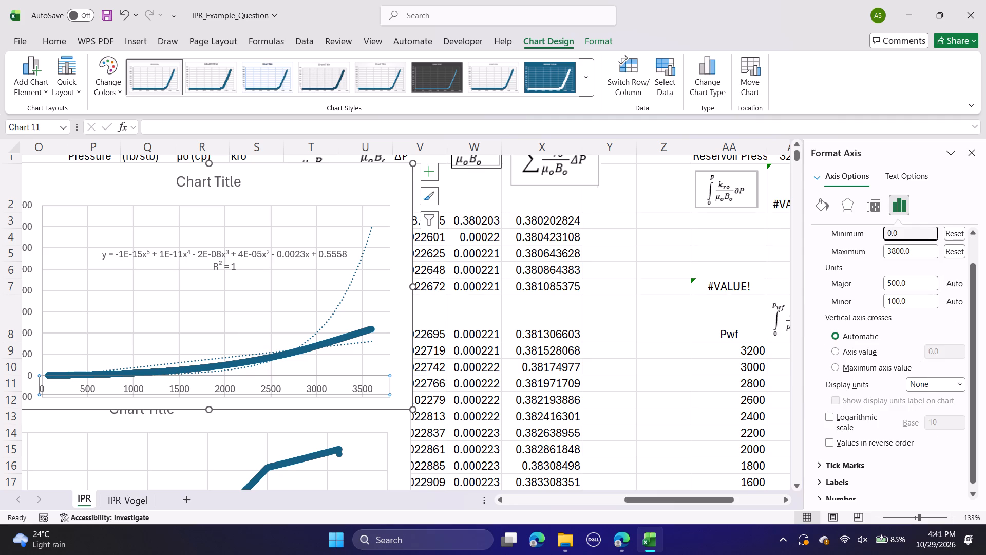
pyautogui.click(25, 201)
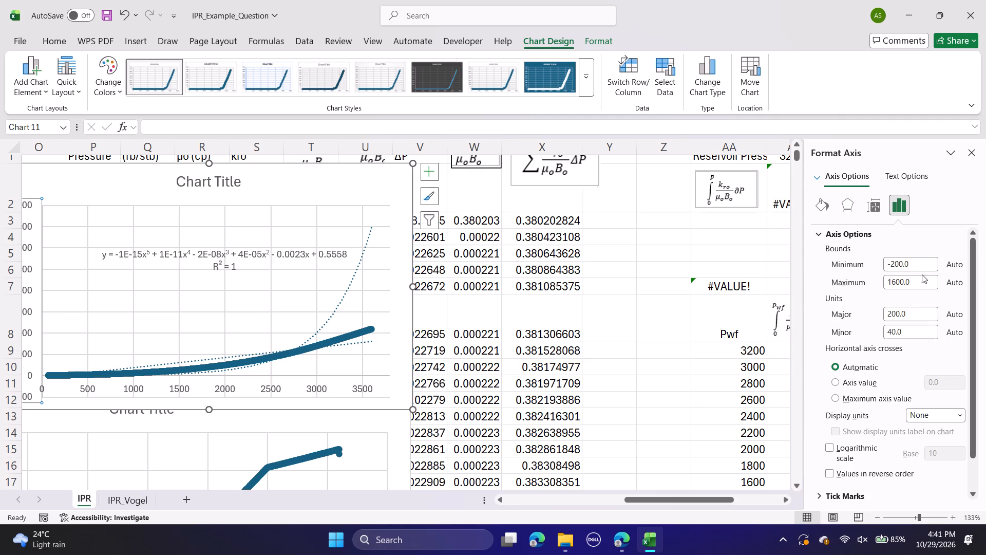
pyautogui.moveTo(922, 252); pyautogui.dragTo(804, 262)
pyautogui.moveTo(920, 263); pyautogui.dragTo(841, 265)
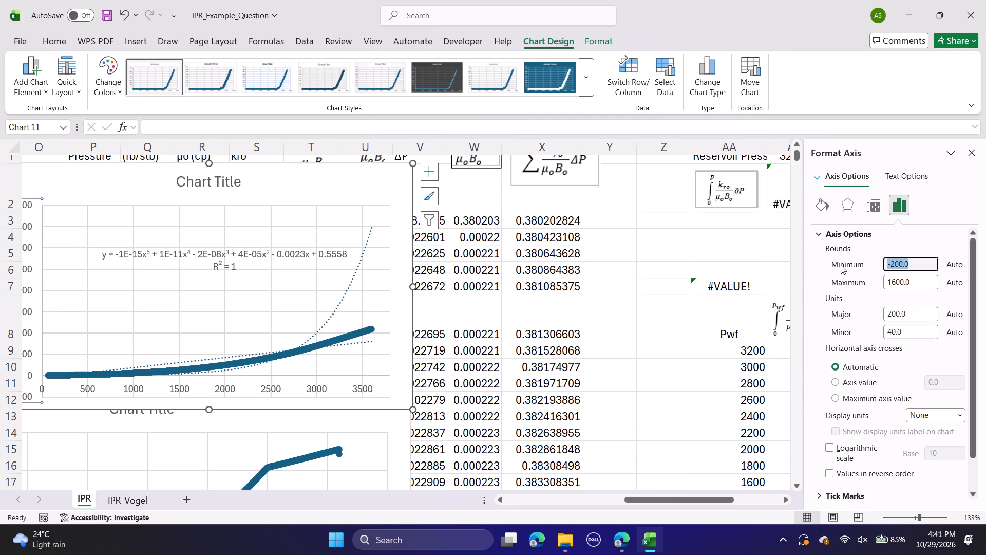
pyautogui.press('0')
pyautogui.press('Return')
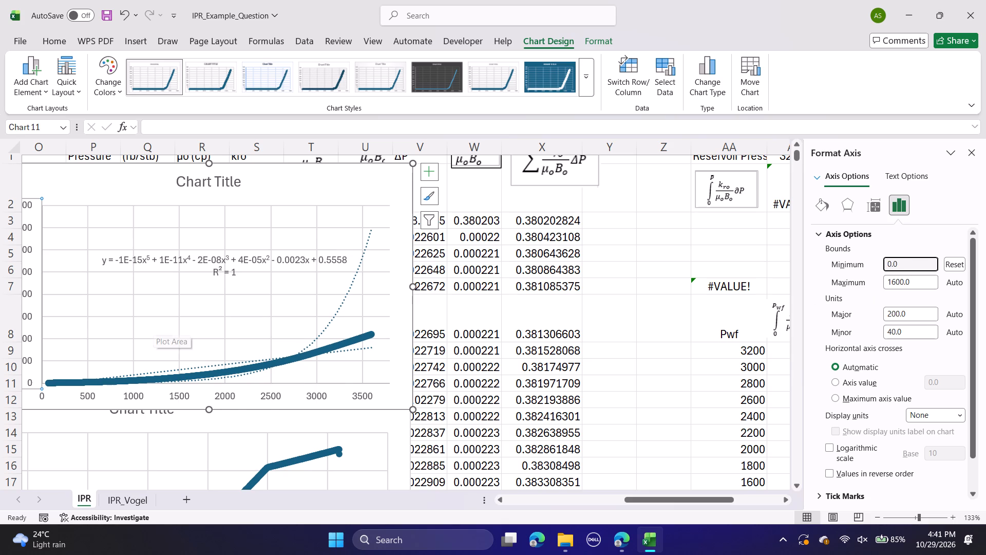
# Move the chart right and slightly down so it sits below the table headers of columns P to X.
pyautogui.scroll(1, 161, 327)
pyautogui.click(275, 232)
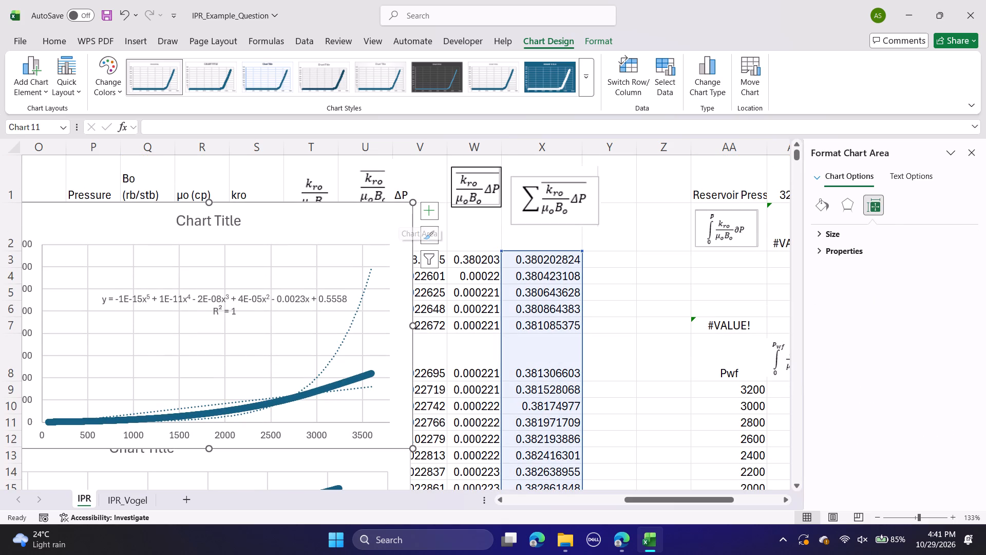
pyautogui.moveTo(293, 218); pyautogui.dragTo(406, 232)
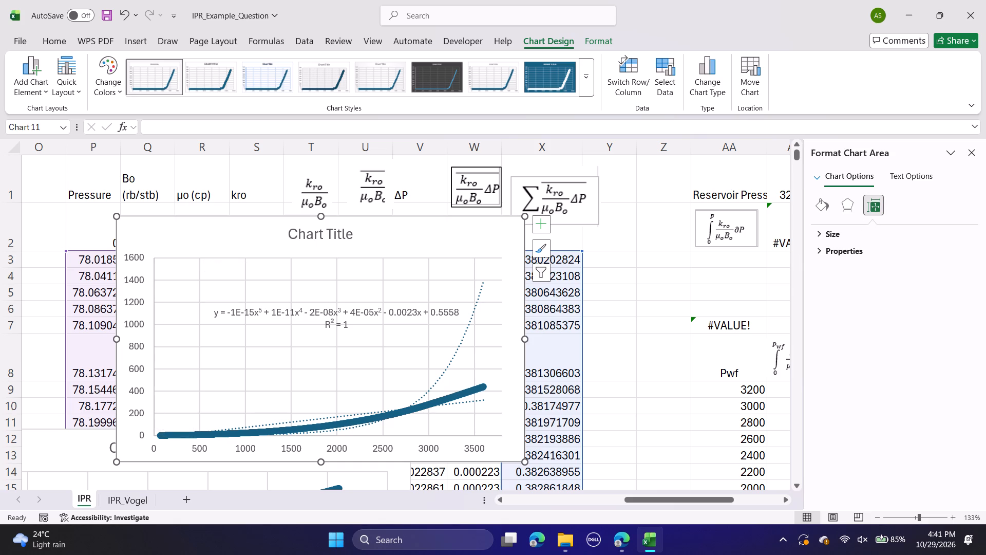
# Set the maximum bound of the chart's vertical axis to 500.
pyautogui.click(127, 304)
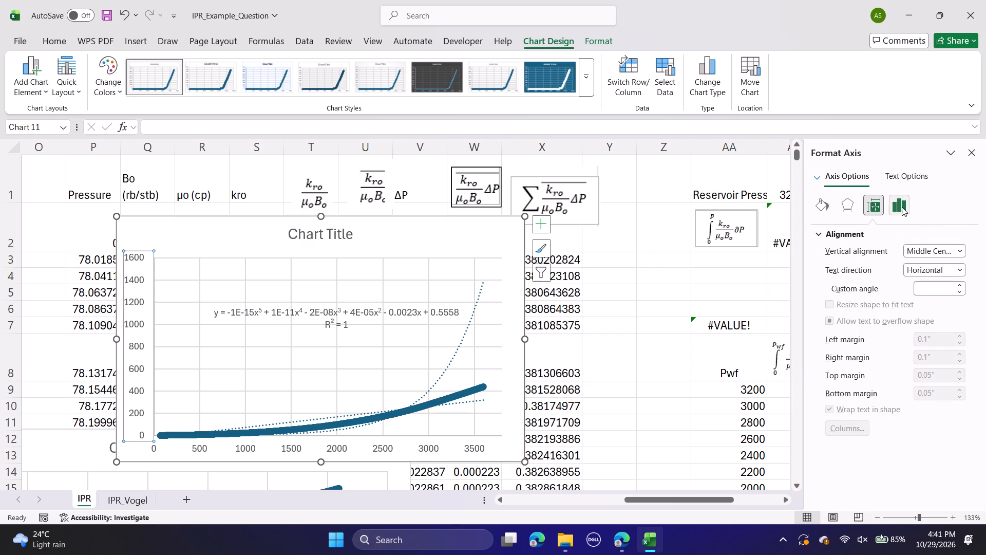
pyautogui.click(901, 206)
pyautogui.click(882, 227)
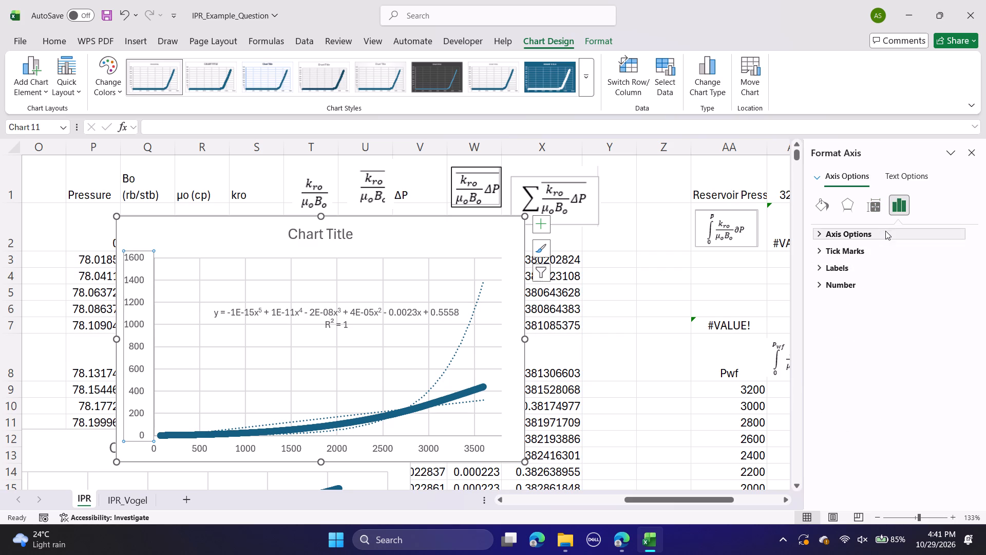
pyautogui.click(885, 231)
pyautogui.moveTo(918, 281); pyautogui.dragTo(866, 283)
pyautogui.write('500')
pyautogui.press('Return')
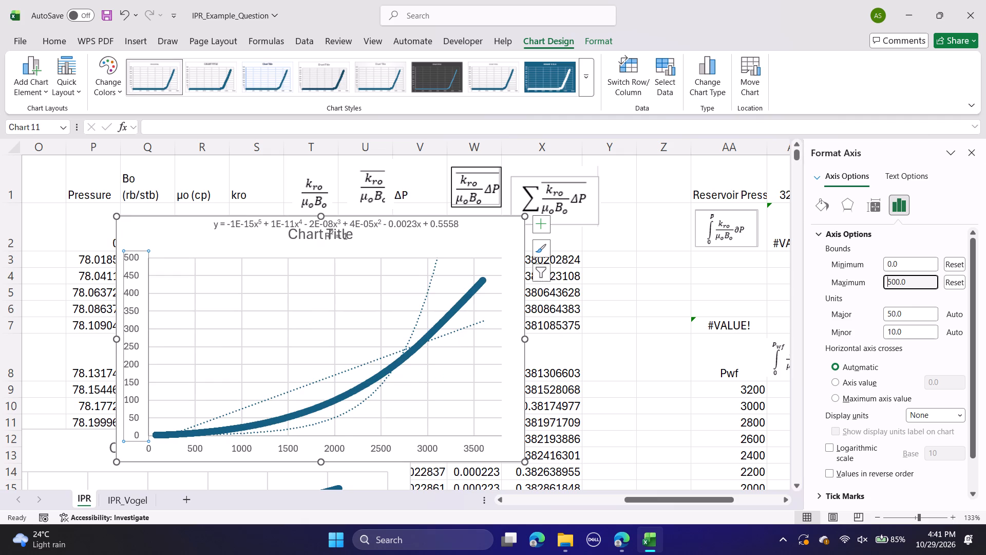
# Move the trendline equation label down into the plot area, clear of the chart title.
pyautogui.click(440, 223)
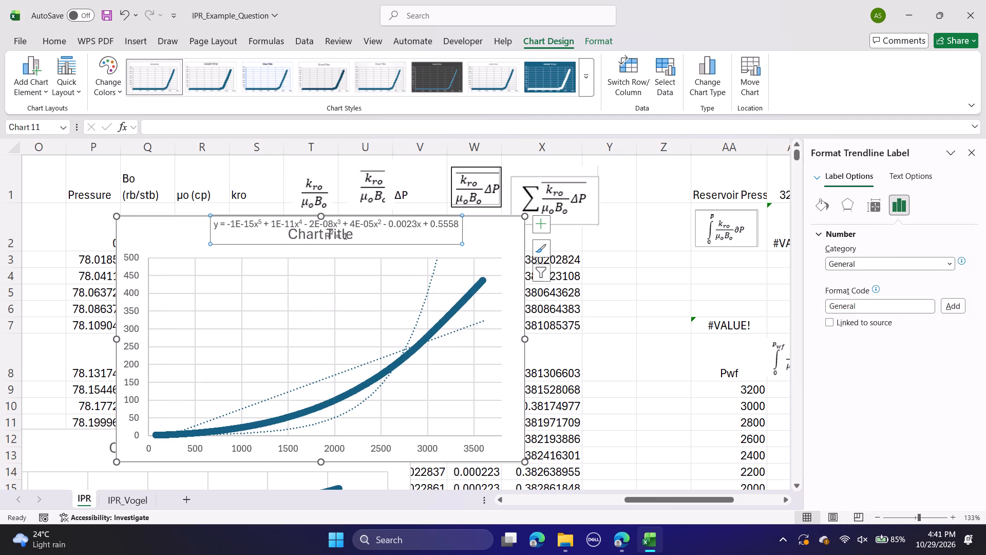
pyautogui.moveTo(436, 243); pyautogui.dragTo(406, 292)
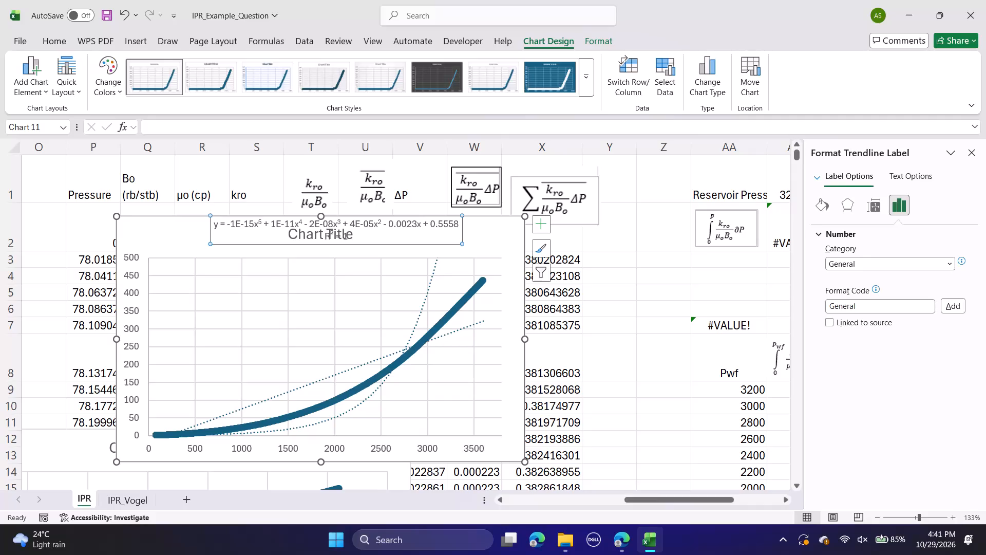
# Examine the integral formula in AB2 and the chart's trendline equation as a basis for the first Pwf integral cell, AB9.
pyautogui.hscroll(-2, 737, 244)
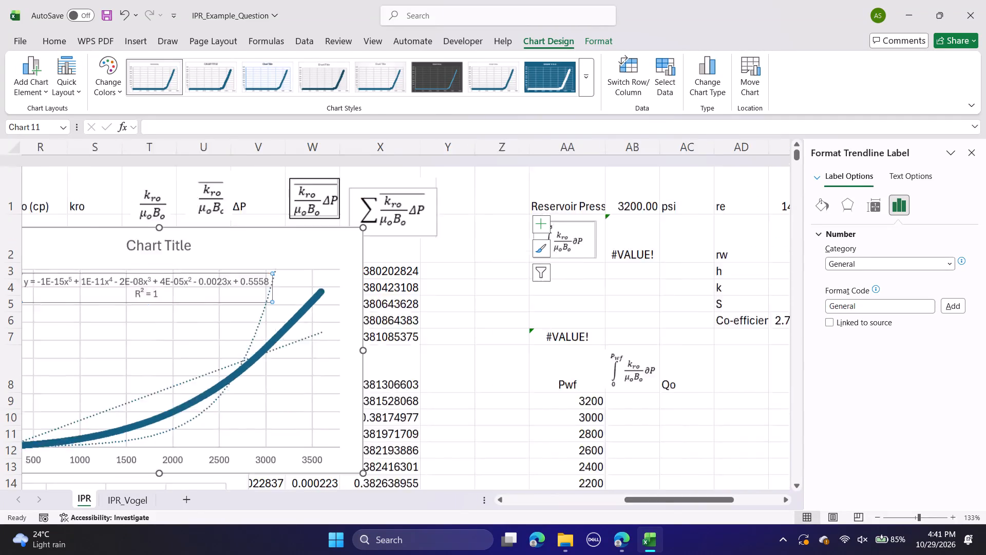
pyautogui.hscroll(-3, 737, 244)
pyautogui.scroll(1, 715, 263)
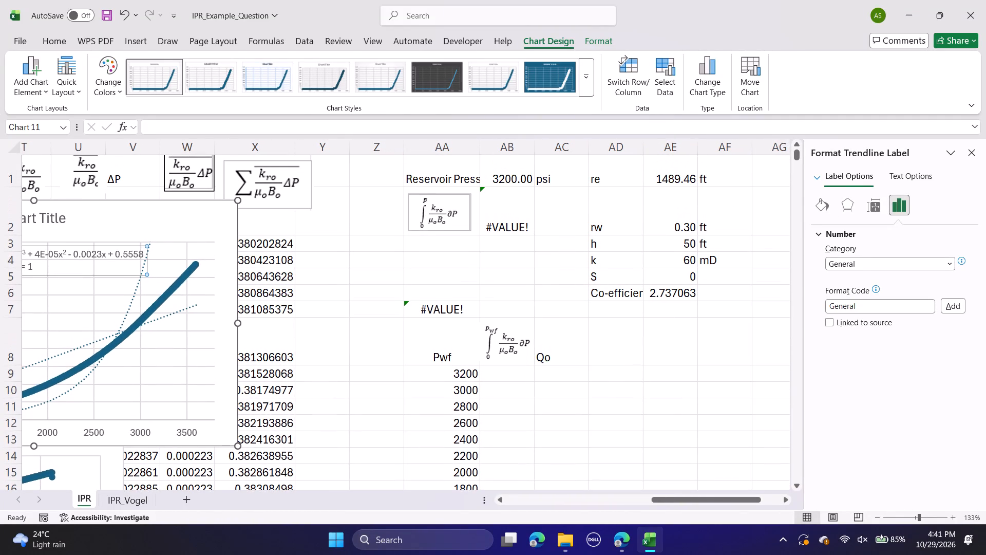
pyautogui.click(573, 376)
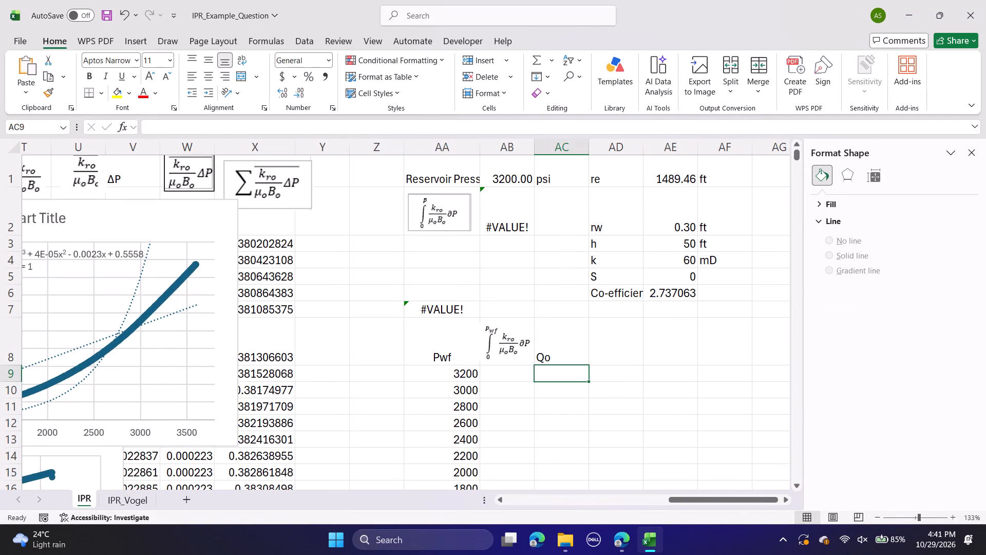
pyautogui.click(511, 374)
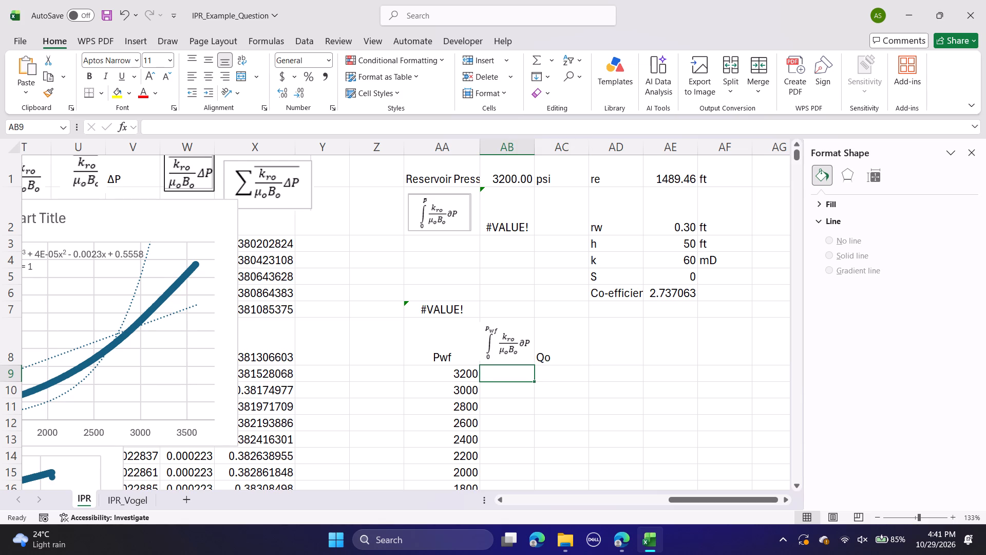
pyautogui.click(512, 235)
pyautogui.click(521, 221)
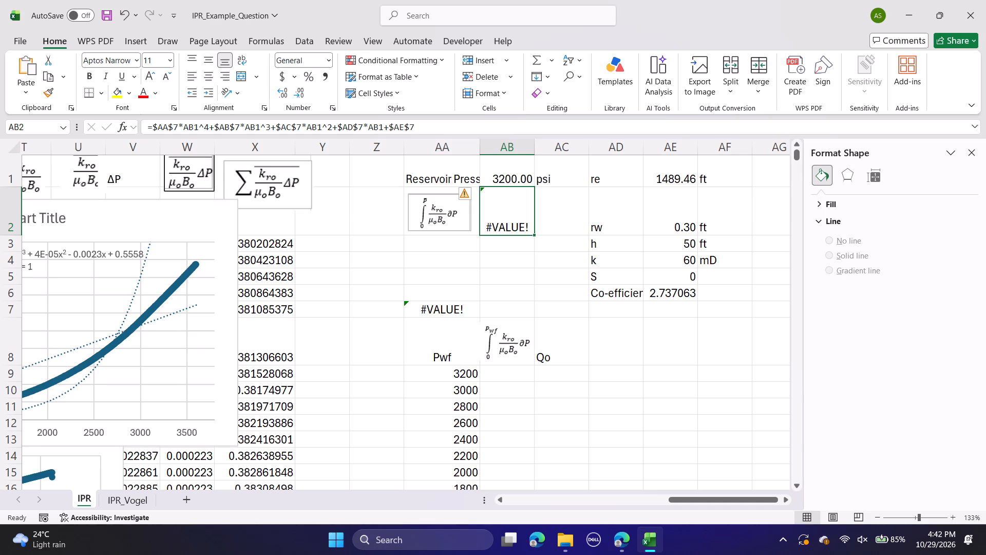
pyautogui.click(516, 380)
pyautogui.hscroll(2, 362, 355)
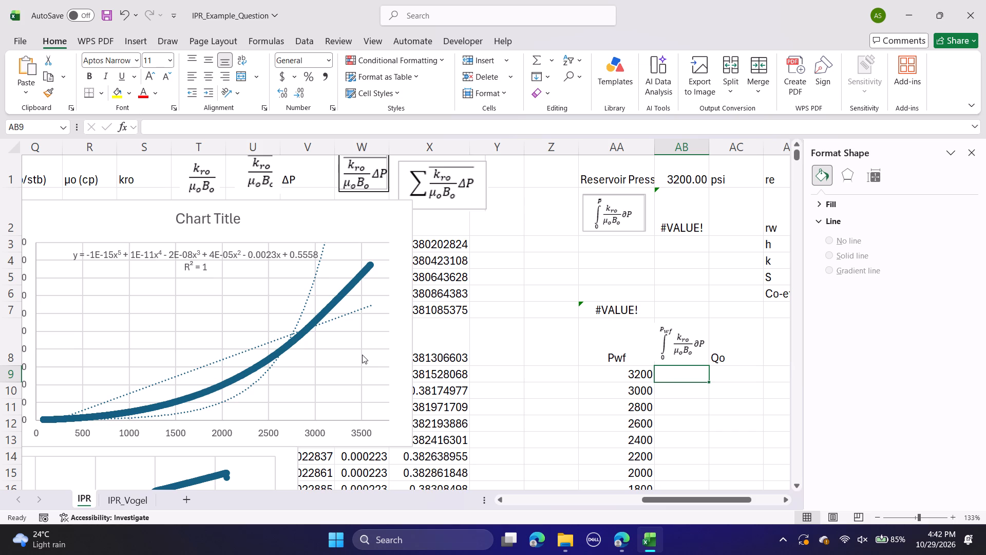
pyautogui.doubleClick(97, 256)
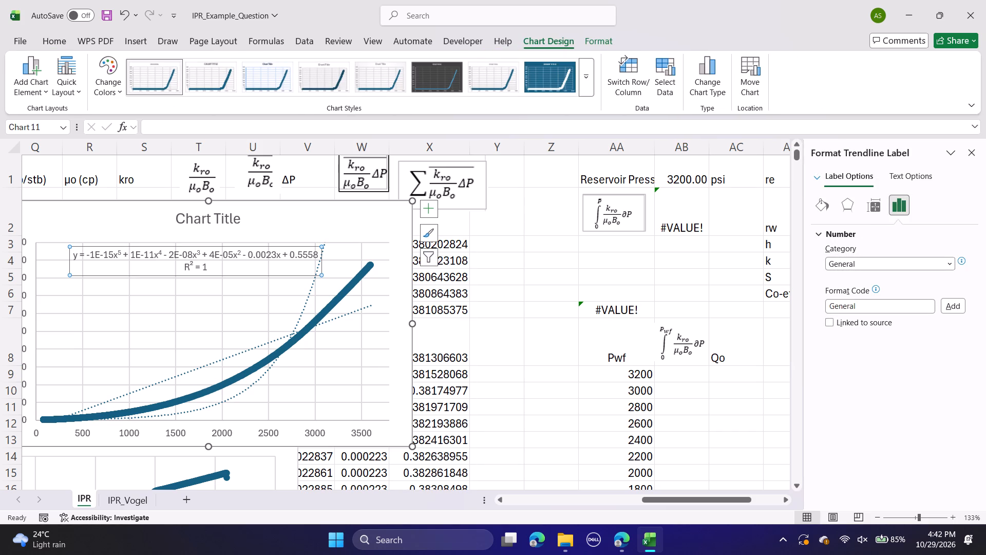
pyautogui.click(677, 372)
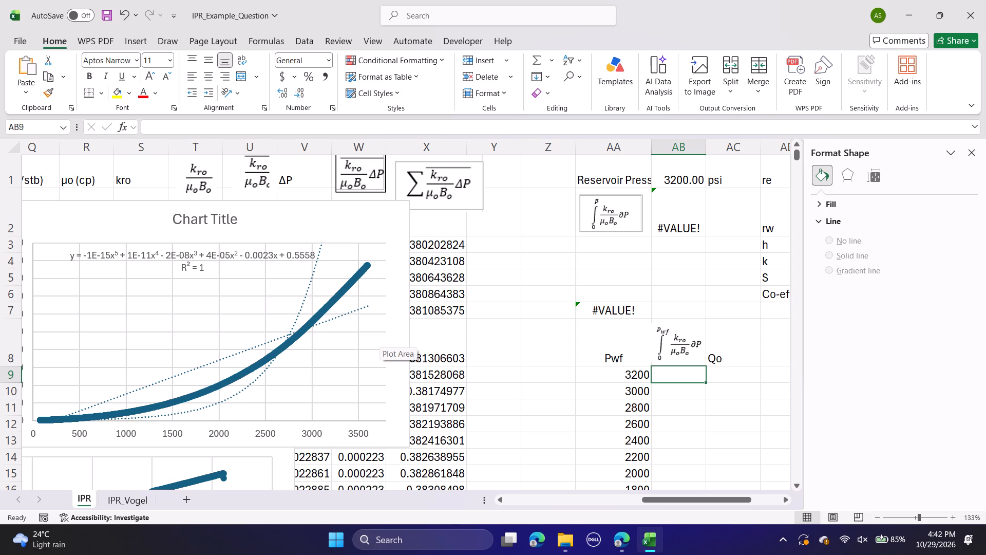
# Copy the trendline equation from the chart label into AB9 and remove its leading y so it starts with an equals sign.
pyautogui.click(79, 257)
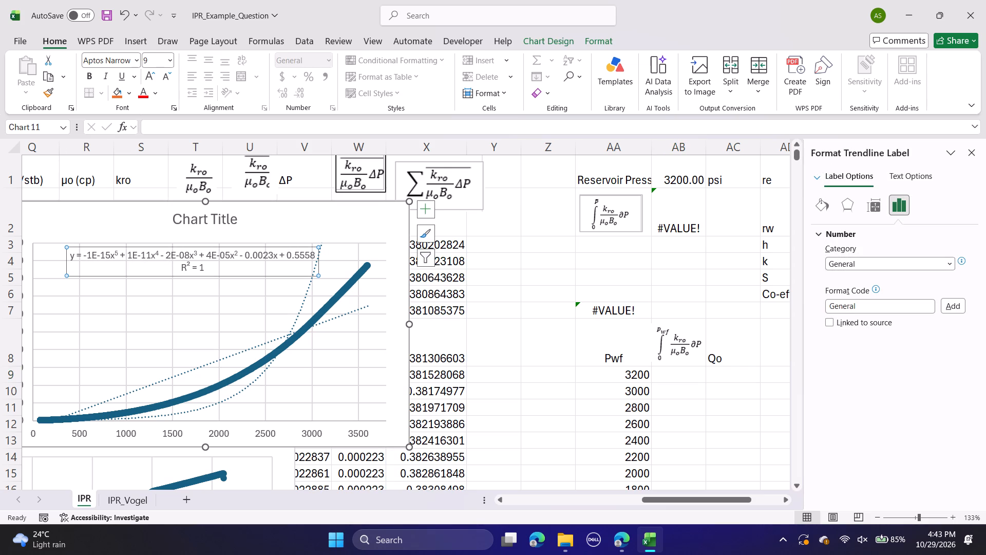
pyautogui.moveTo(314, 256); pyautogui.dragTo(61, 243)
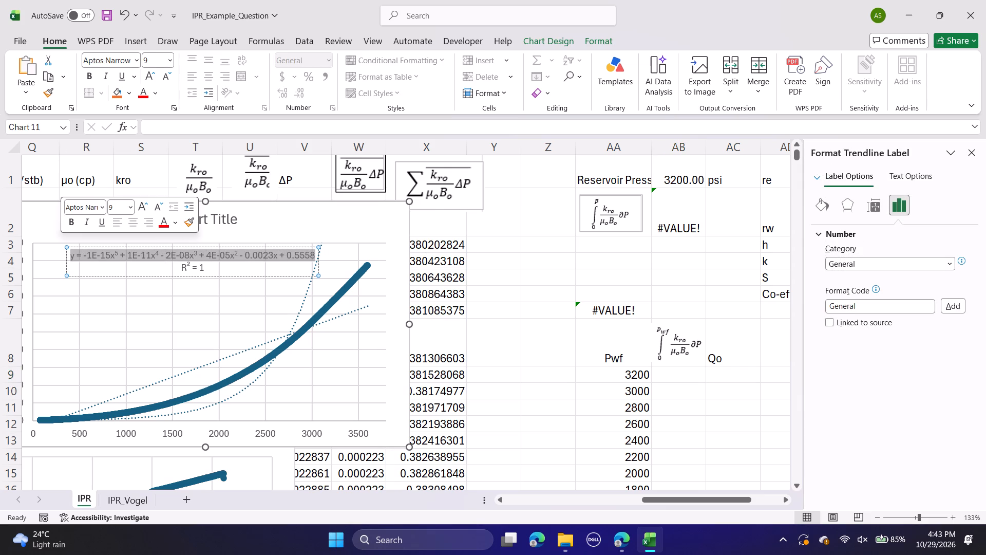
pyautogui.hotkey('ctrl', 'c')
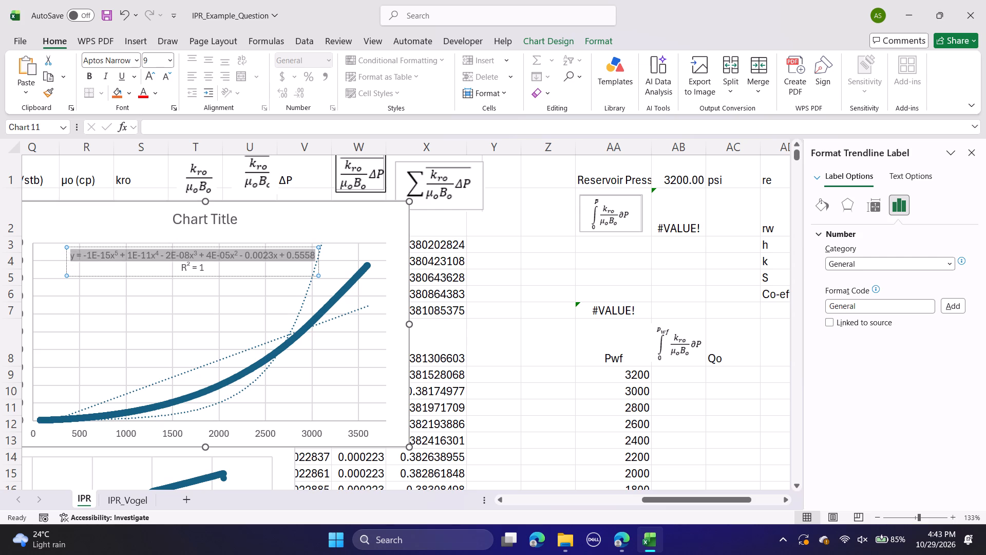
pyautogui.click(676, 371)
pyautogui.click(368, 129)
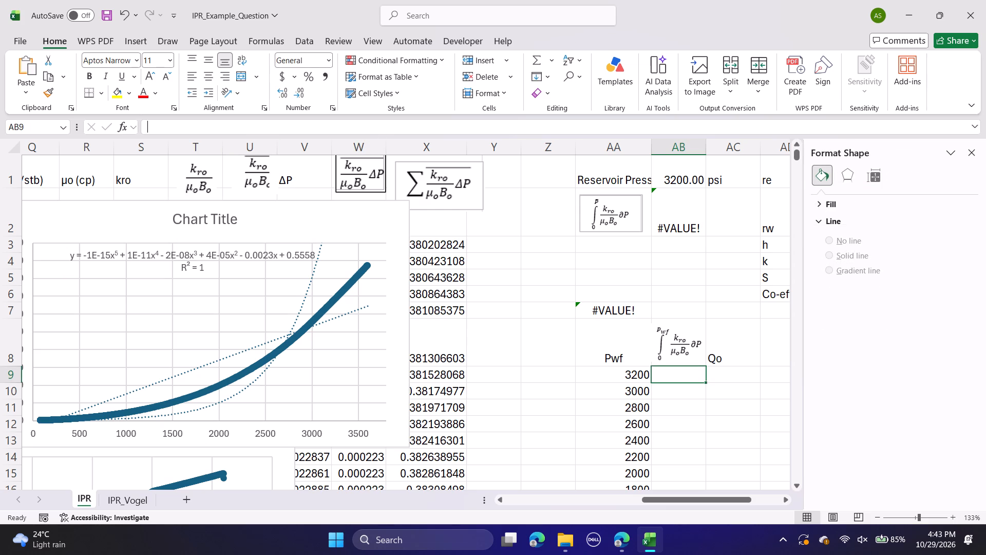
pyautogui.hotkey('ctrl', 'v')
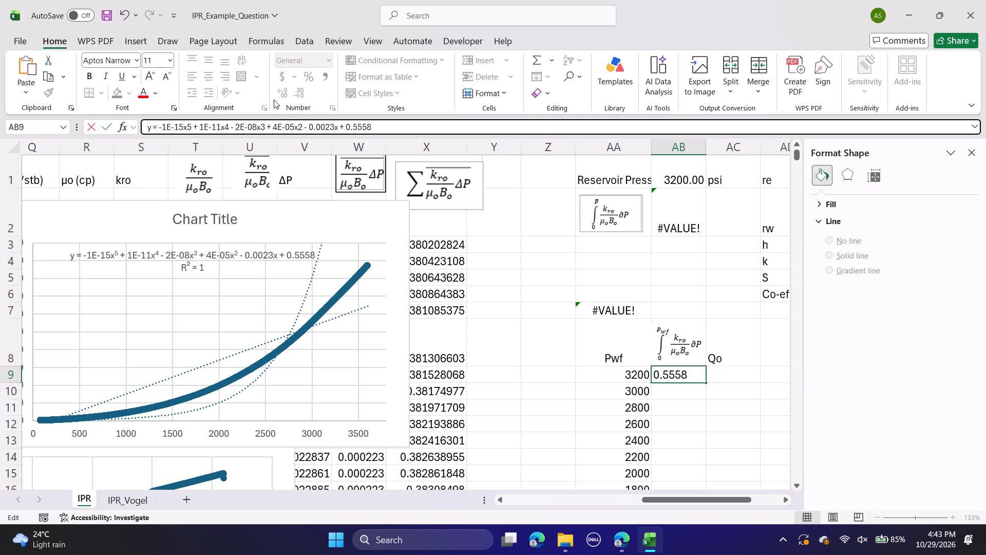
pyautogui.click(154, 125)
pyautogui.press('BackSpace')
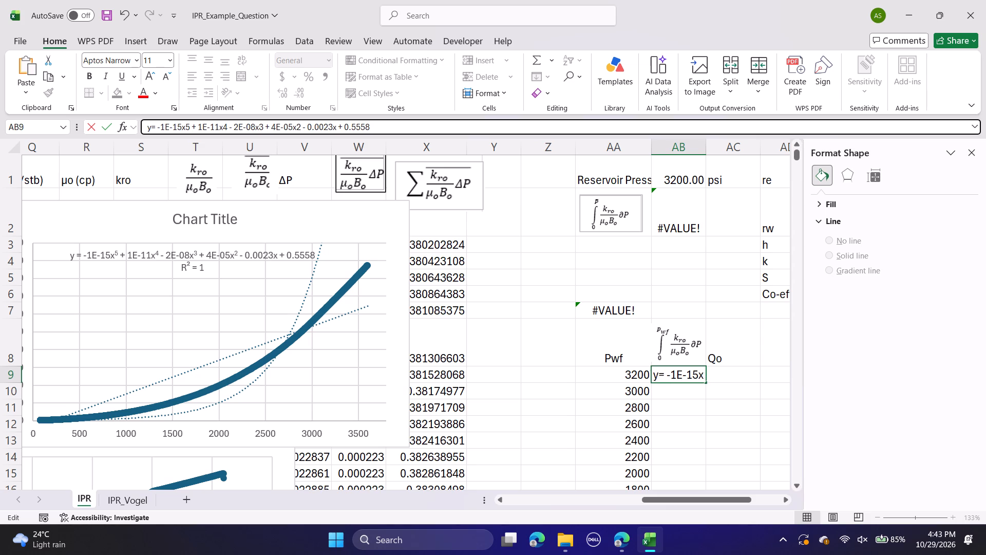
pyautogui.press('BackSpace')
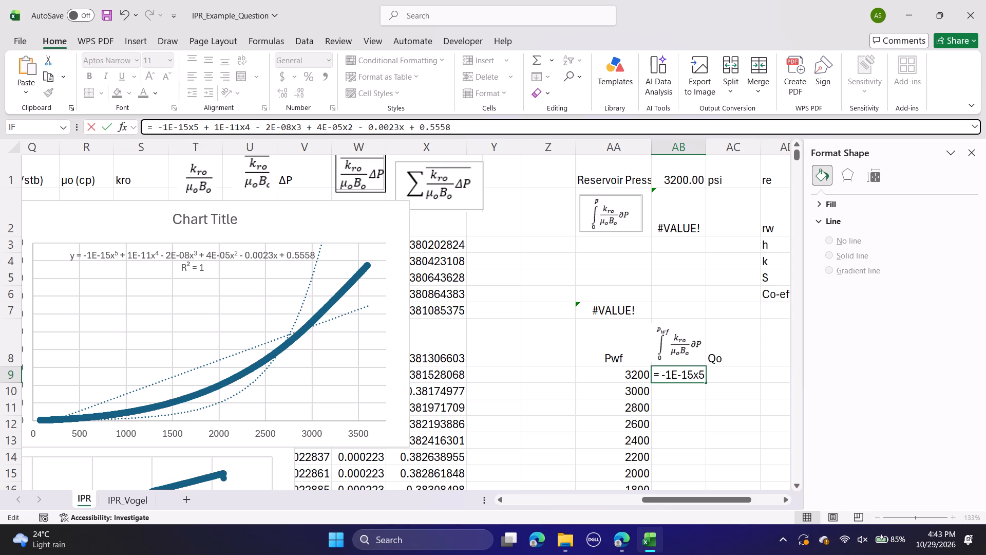
# In AB9's formula, replace the x of the fifth-power term with (AA9)^ so the term reads -1E-15(AA9)^5.
pyautogui.click(196, 129)
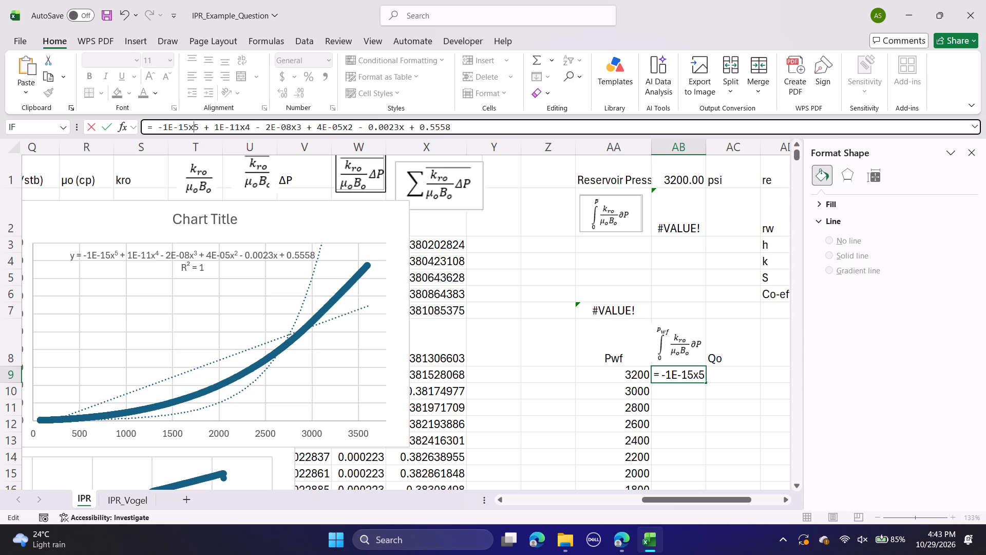
pyautogui.press('BackSpace')
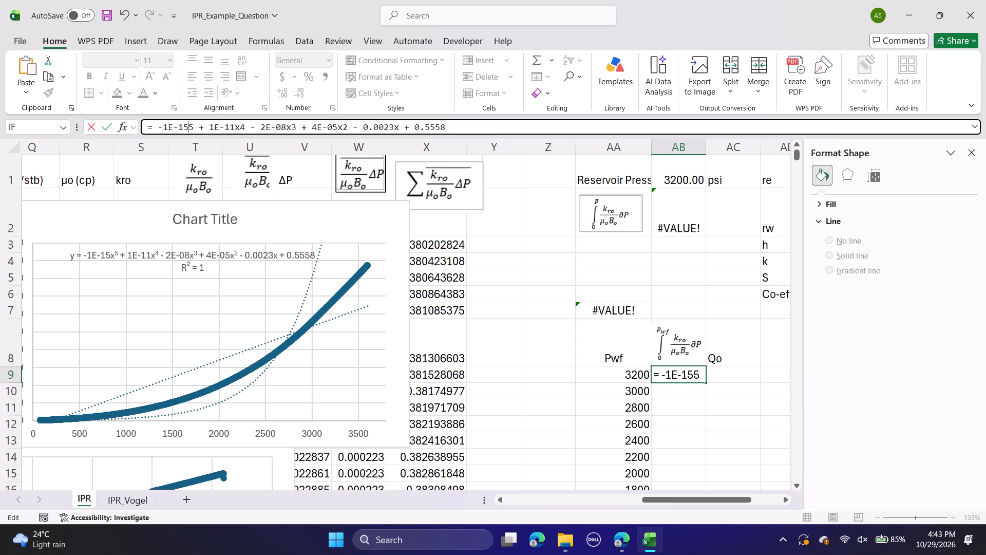
pyautogui.hotkey('shift', '(')
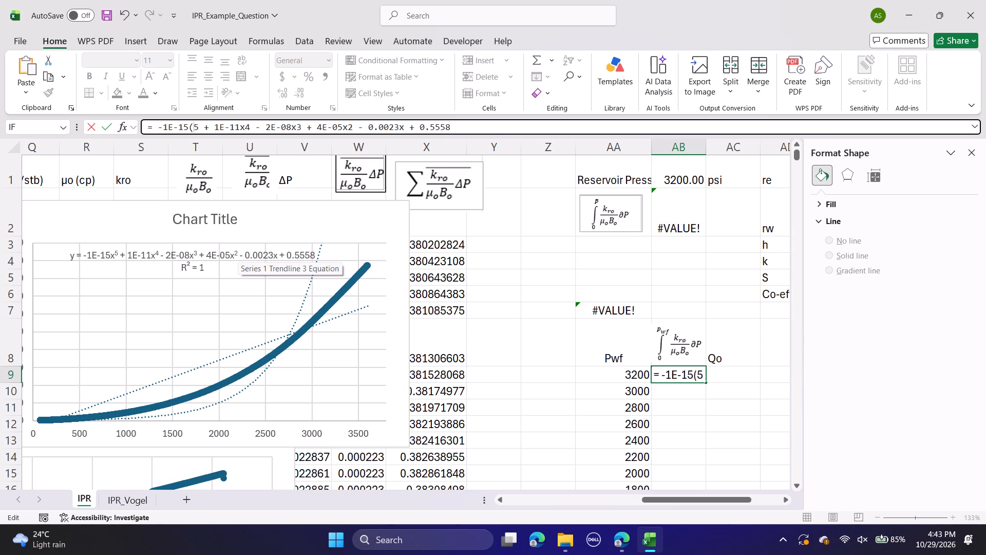
pyautogui.click(617, 374)
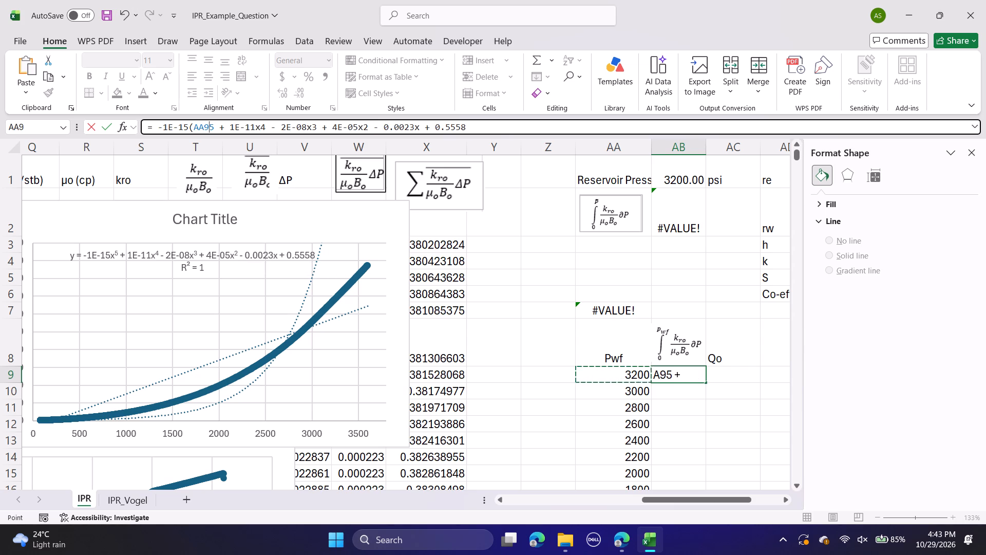
pyautogui.hotkey('shift', ')')
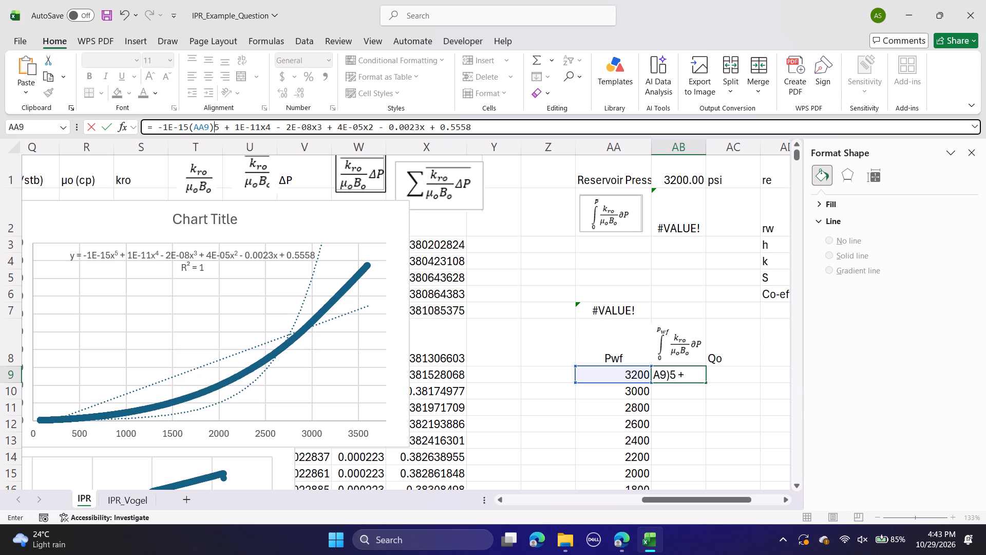
pyautogui.hotkey('shift', '^')
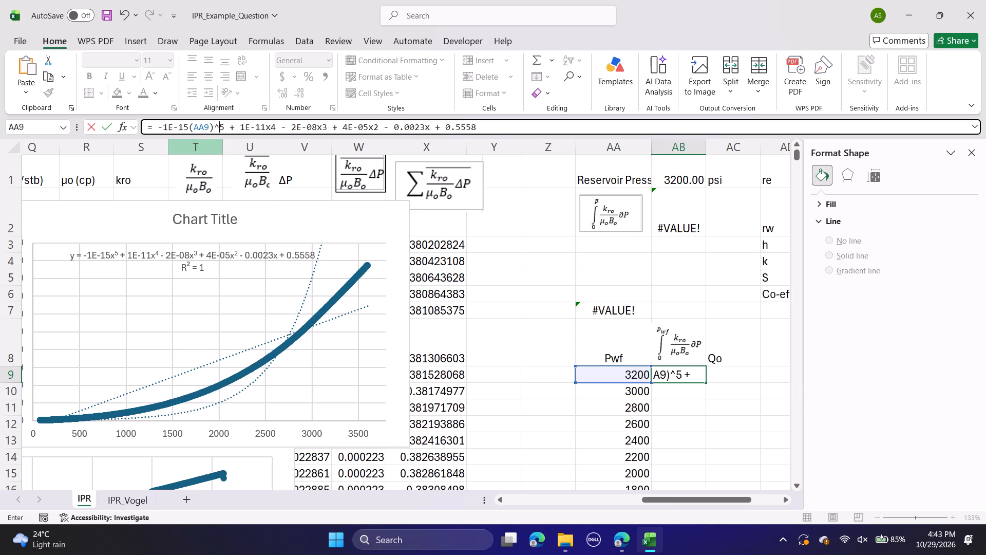
# Copy (AA9)^ from the fifth-power term over the x of the fourth-power term, giving 1E-11(AA9)^4.
pyautogui.moveTo(189, 127); pyautogui.dragTo(214, 127)
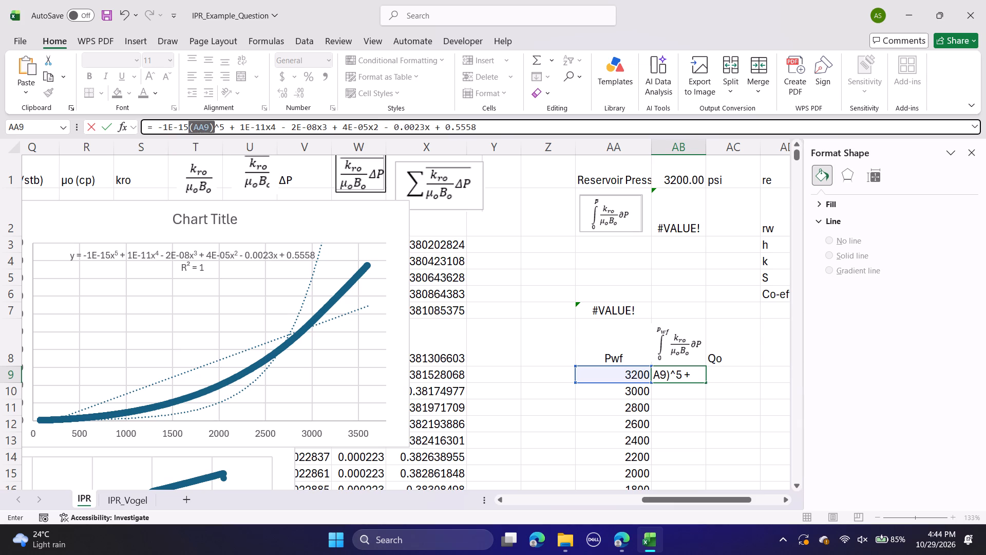
pyautogui.moveTo(214, 127); pyautogui.dragTo(220, 127)
pyautogui.hotkey('ctrl', 'c')
pyautogui.moveTo(263, 125); pyautogui.dragTo(271, 125)
pyautogui.click(268, 125)
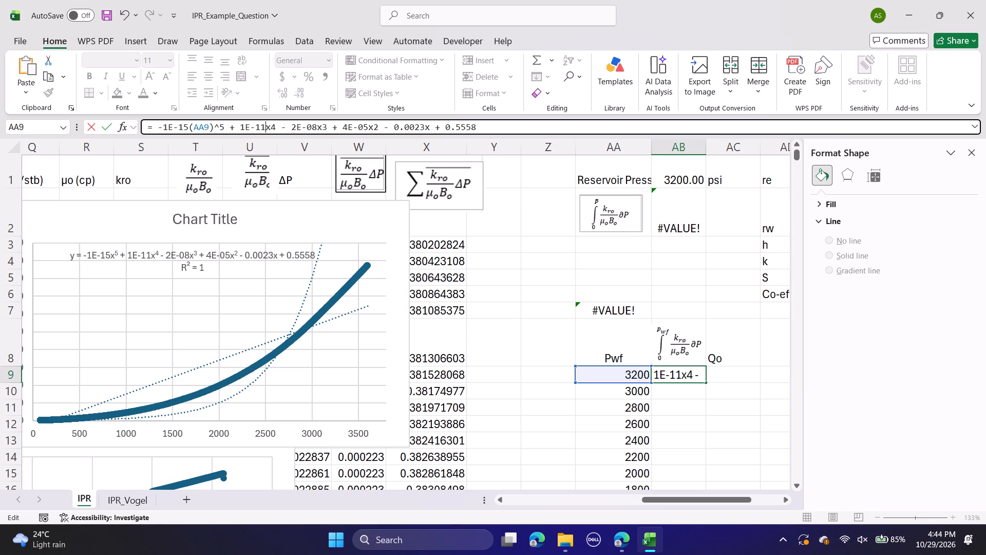
pyautogui.moveTo(263, 125); pyautogui.dragTo(269, 126)
pyautogui.hotkey('ctrl', 'v')
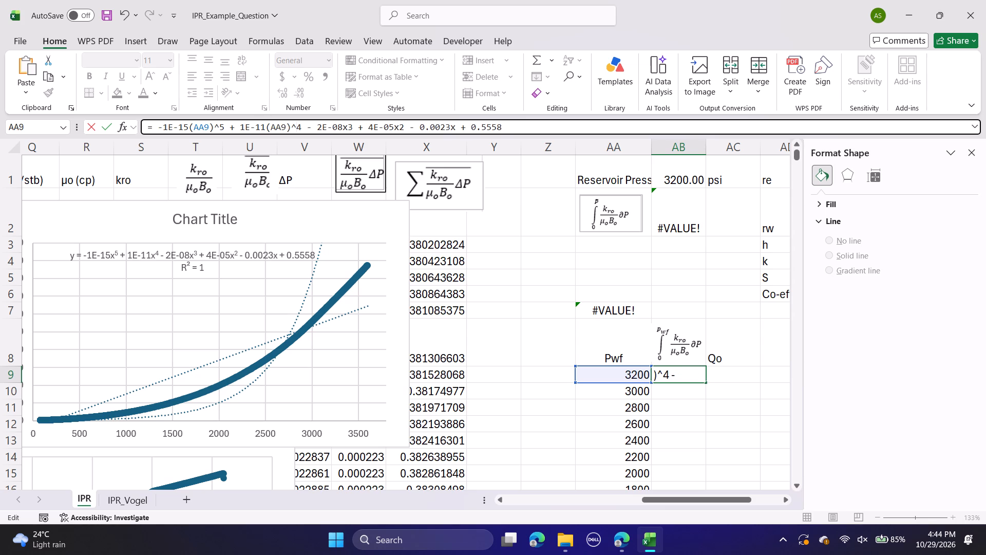
# Replace the x in the cubic and squared terms with the copied (AA9)^, giving 2E-08(AA9)^3 and 4E-05(AA9)^2.
pyautogui.click(337, 126)
pyautogui.click(344, 127)
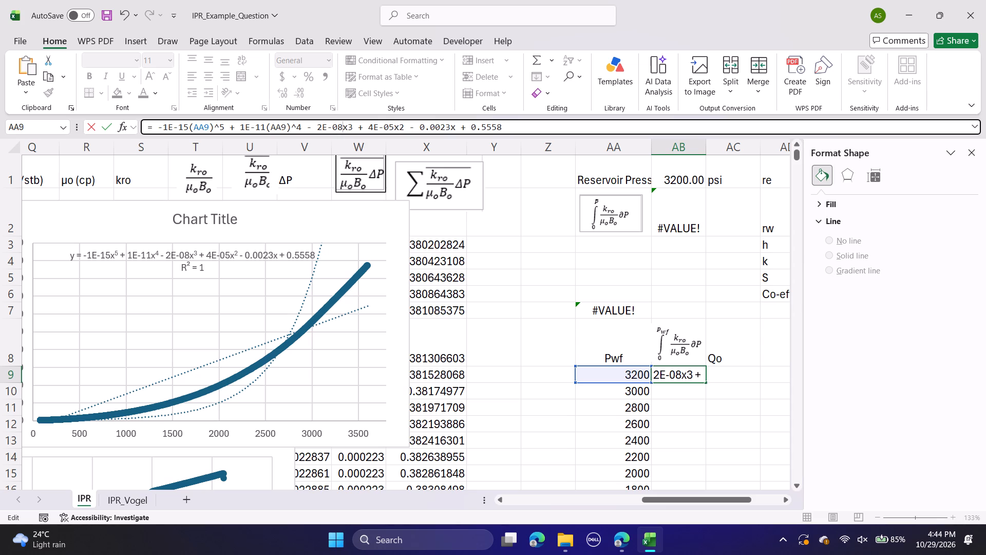
pyautogui.moveTo(340, 126); pyautogui.dragTo(348, 128)
pyautogui.click(348, 128)
pyautogui.moveTo(342, 128); pyautogui.dragTo(347, 128)
pyautogui.hotkey('ctrl', 'v')
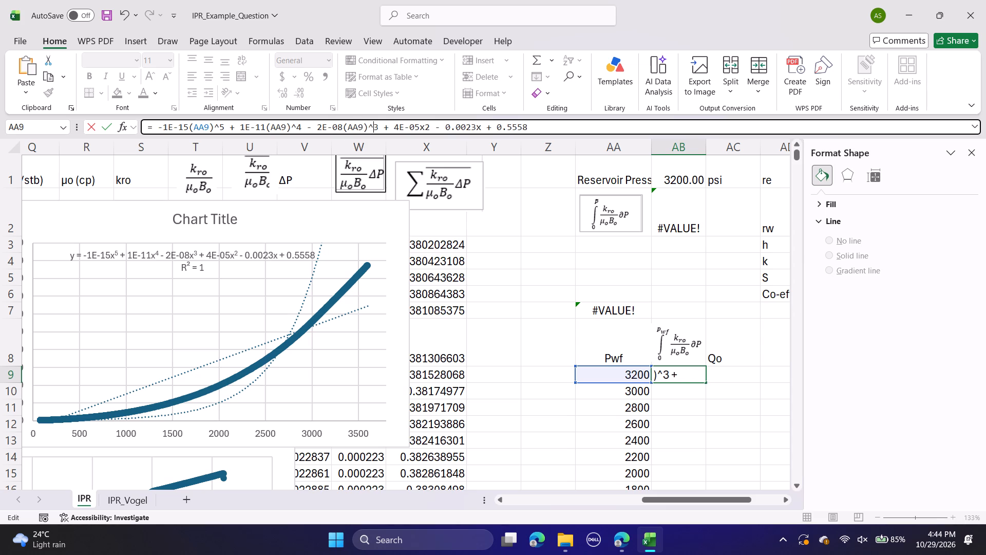
pyautogui.click(421, 127)
pyautogui.moveTo(419, 127); pyautogui.dragTo(423, 128)
pyautogui.moveTo(423, 128); pyautogui.dragTo(424, 128)
pyautogui.hotkey('ctrl', 'v')
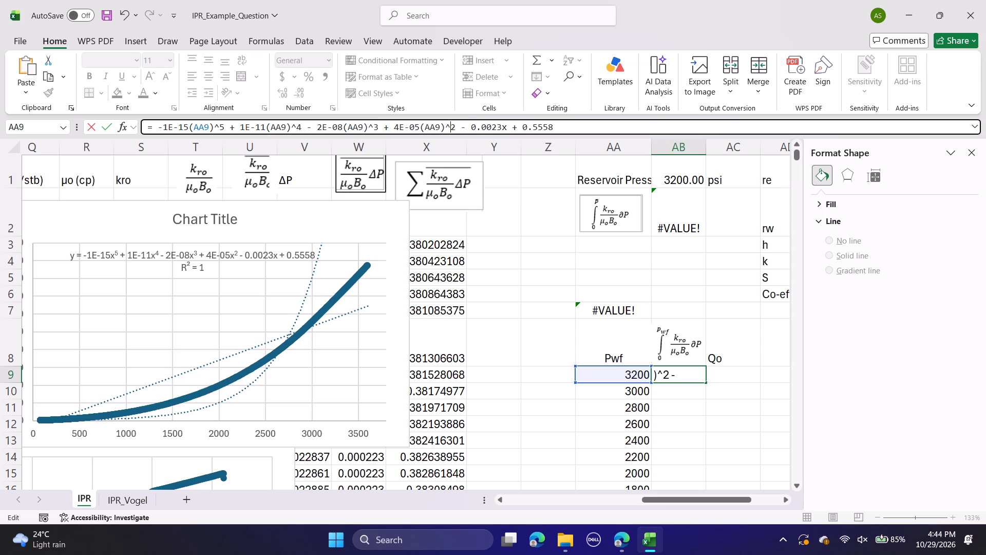
# Replace the x in AB9's linear term with (AA9)^, giving 0.0023(AA9)^, and enter the formula, accepting the suggested correction.
pyautogui.moveTo(500, 129); pyautogui.dragTo(506, 129)
pyautogui.hotkey('ctrl', 'v')
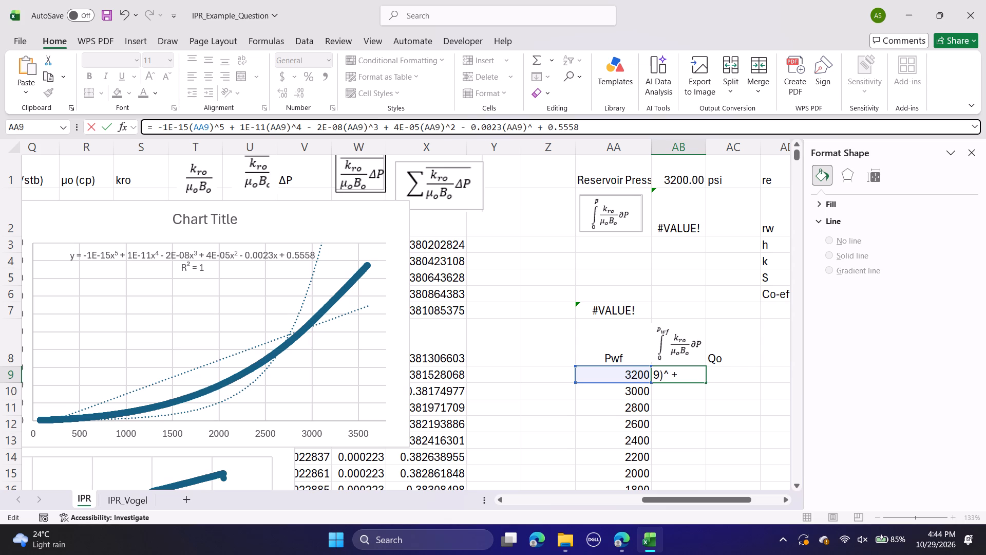
pyautogui.click(515, 130)
pyautogui.click(519, 127)
pyautogui.press('Right')
pyautogui.press('BackSpace')
pyautogui.press('BackSpace')
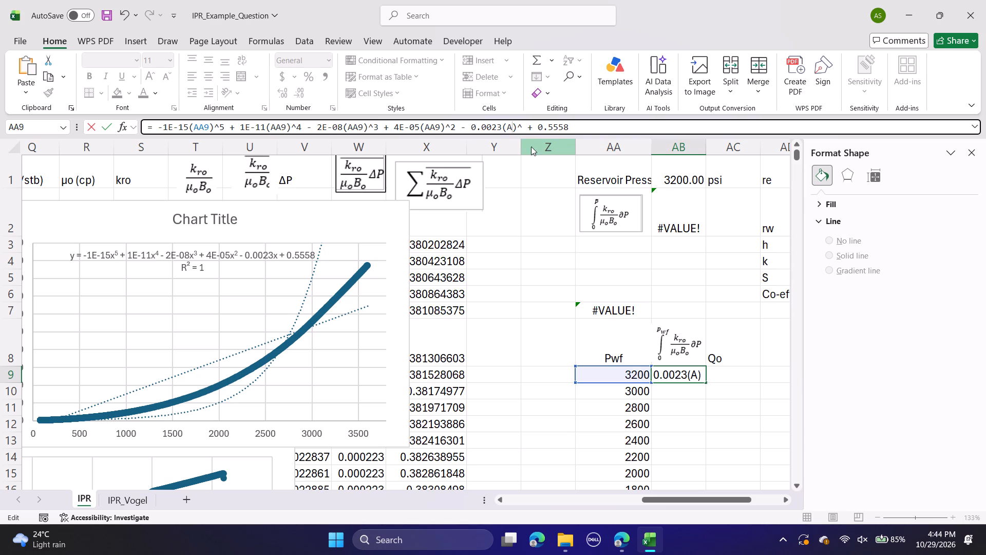
pyautogui.press('BackSpace')
pyautogui.click(635, 372)
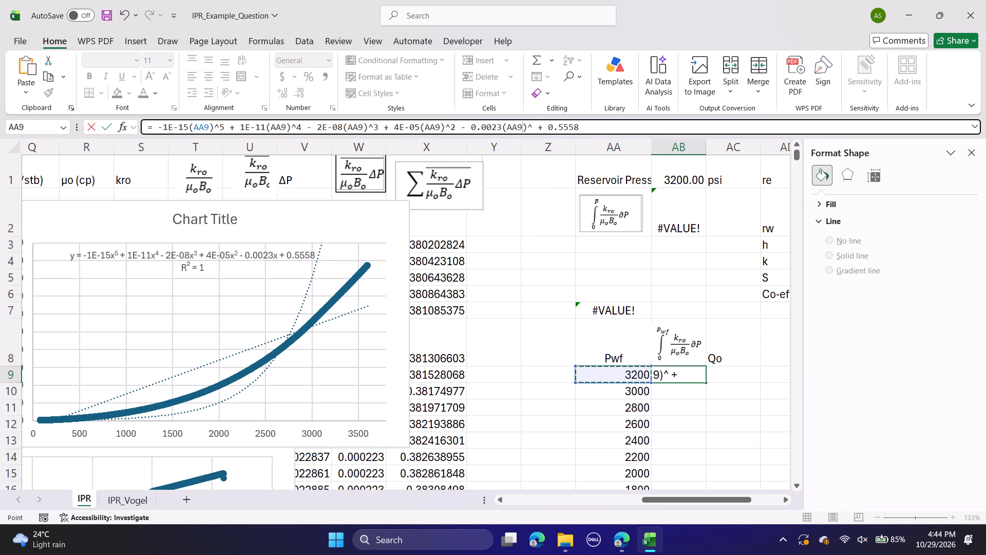
pyautogui.press('Return')
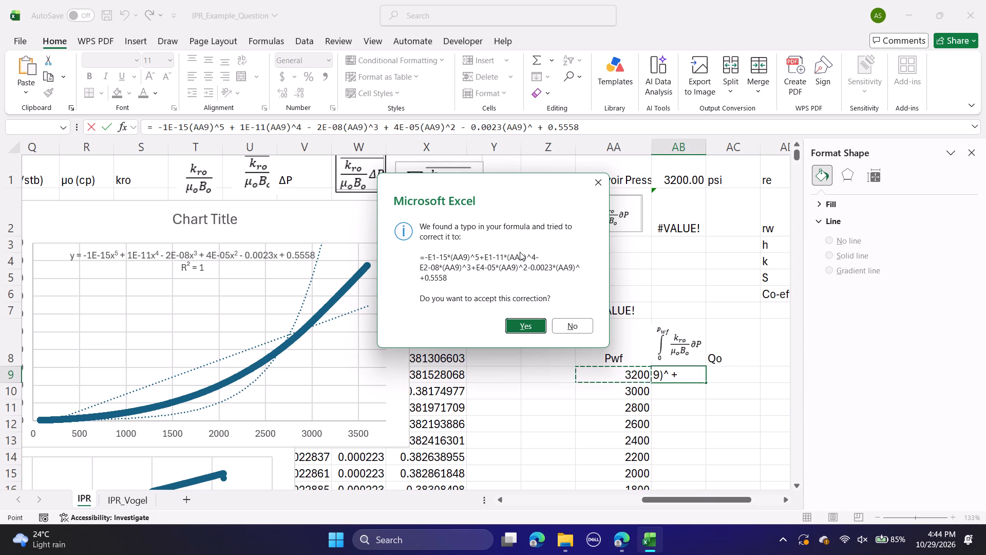
pyautogui.click(524, 328)
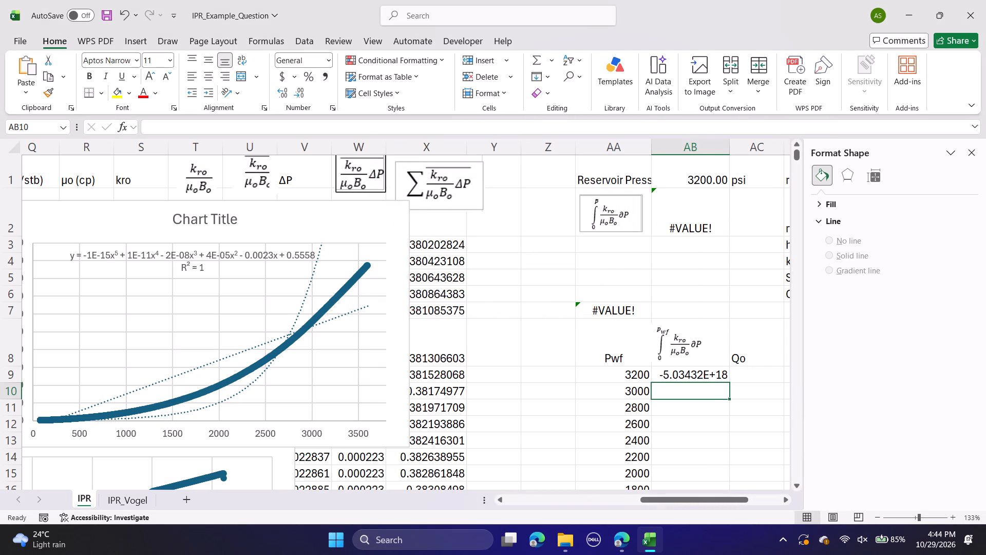
# Examine the terms of the corrected trendline formula in AB9 without changing it.
pyautogui.click(696, 377)
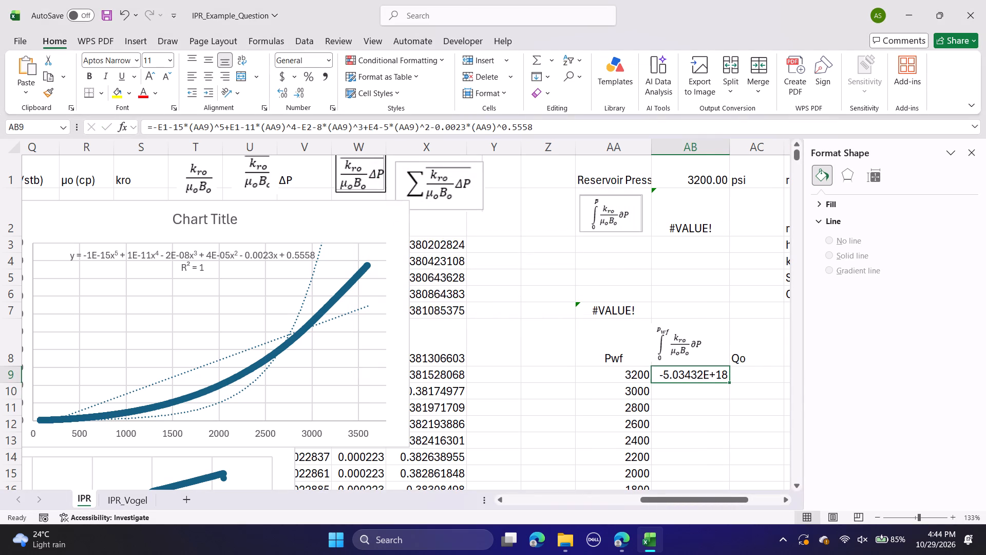
pyautogui.click(334, 129)
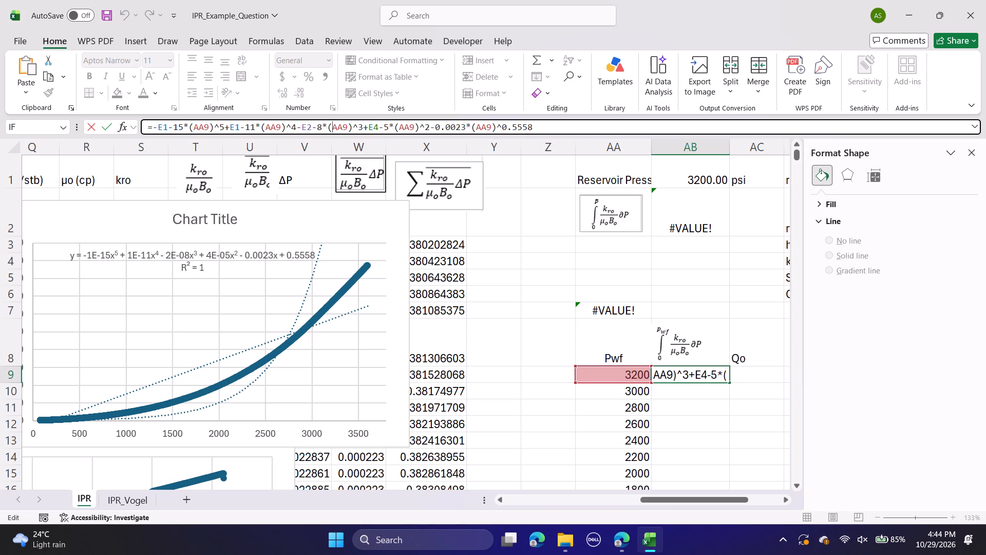
pyautogui.press('Return')
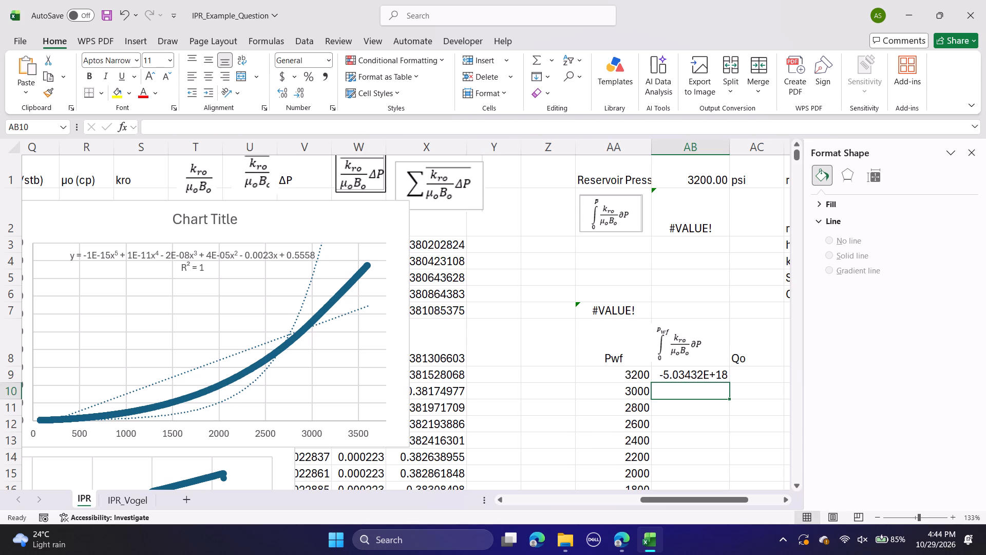
pyautogui.click(678, 375)
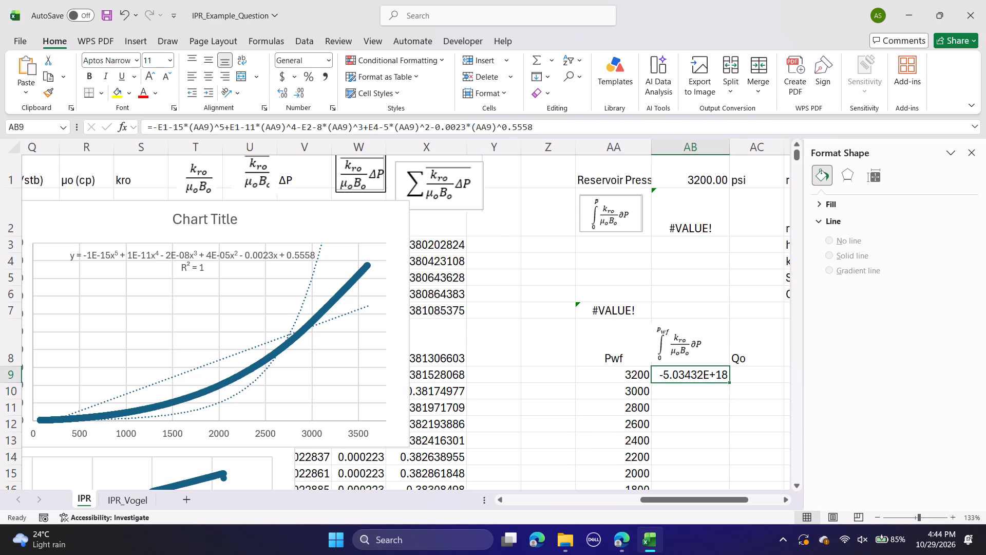
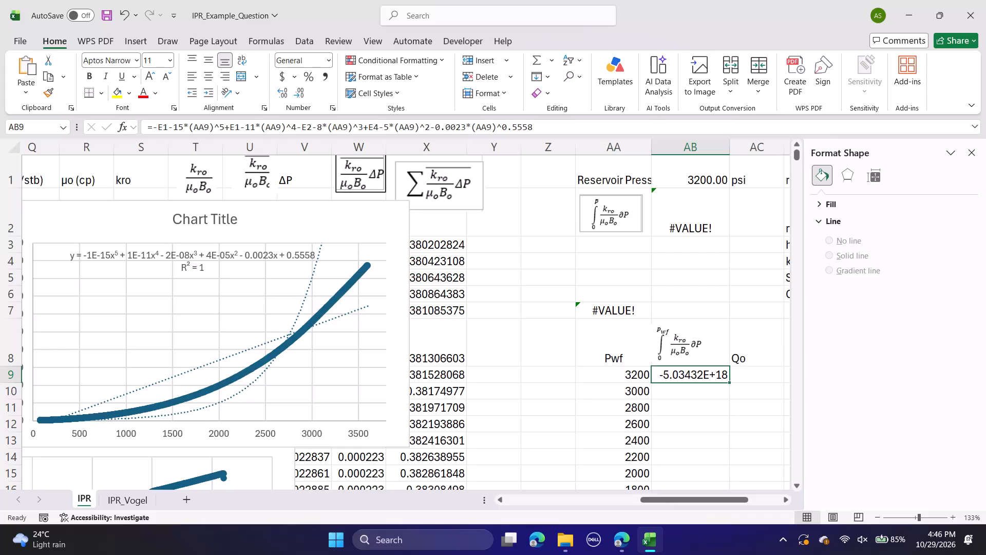
# Delete the linear trendline from the chart of the cumulative Σ kro/(µoBo)·ΔP values.
pyautogui.click(696, 221)
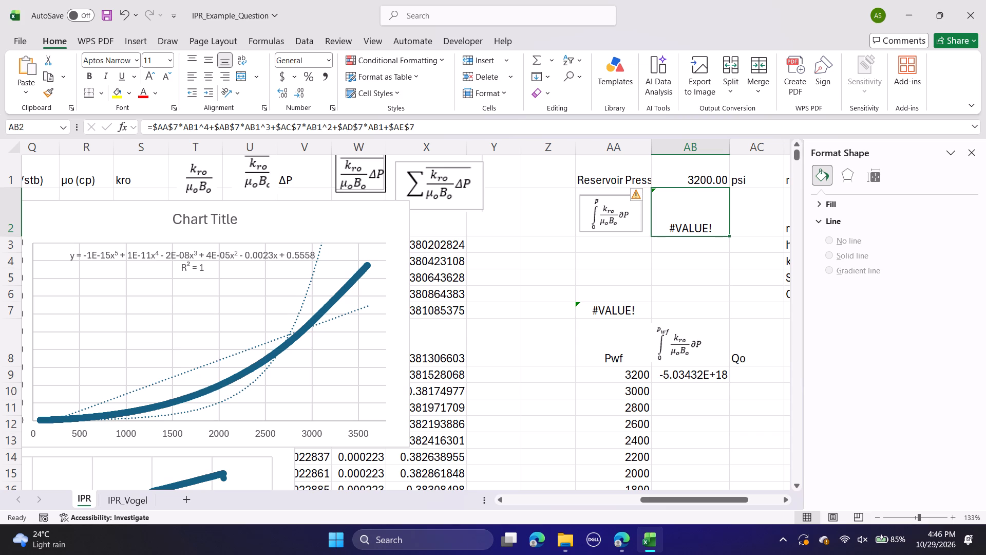
pyautogui.click(305, 289)
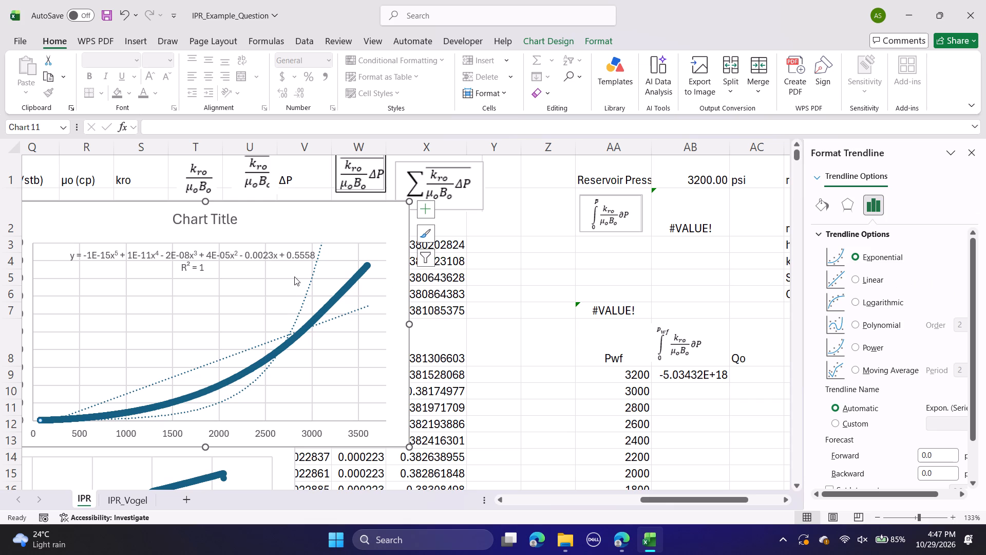
pyautogui.click(310, 285)
pyautogui.click(311, 285)
pyautogui.click(350, 313)
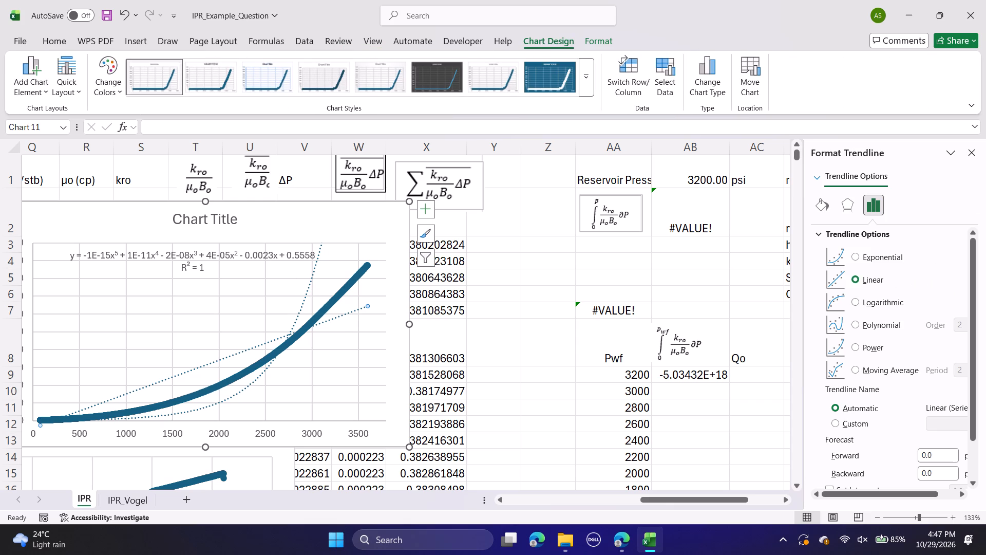
pyautogui.press('Delete')
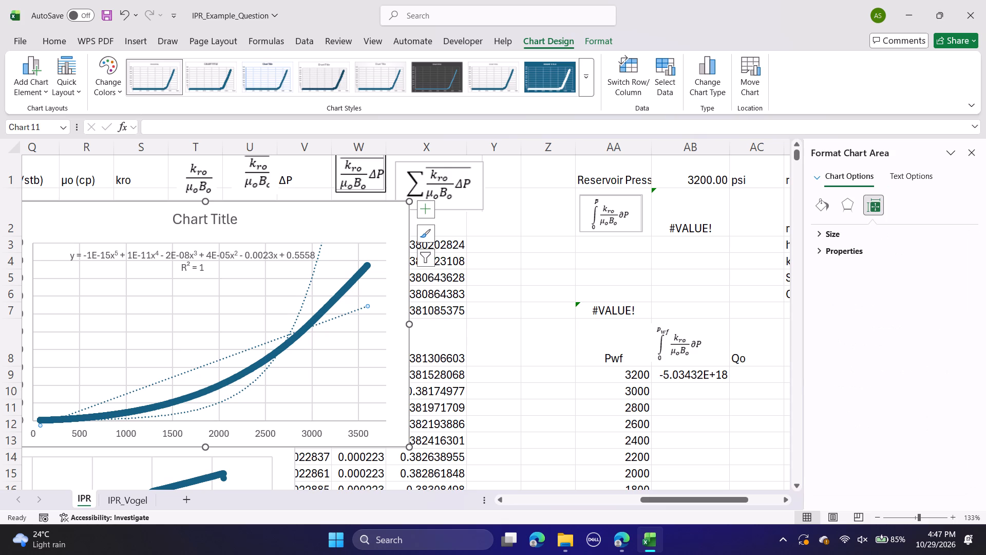
# Delete the exponential trendline from the same chart, keeping the fifth-order polynomial trendline.
pyautogui.click(307, 291)
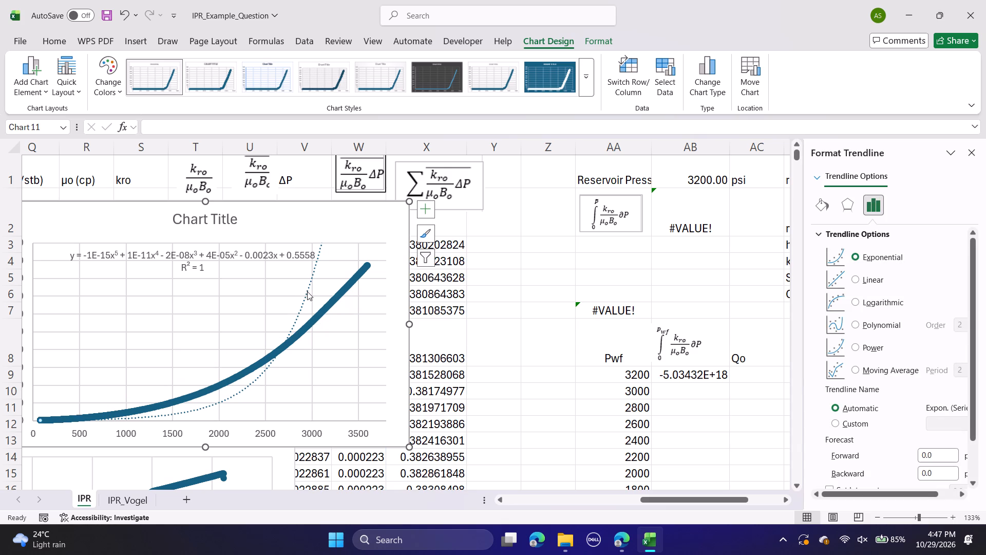
pyautogui.click(307, 291)
pyautogui.doubleClick(307, 291)
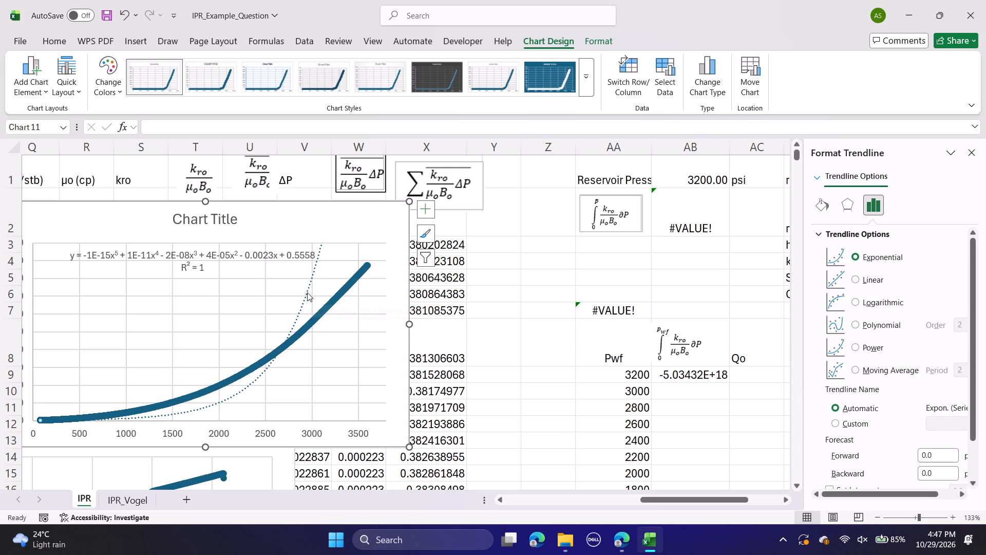
pyautogui.doubleClick(307, 292)
pyautogui.tripleClick(303, 294)
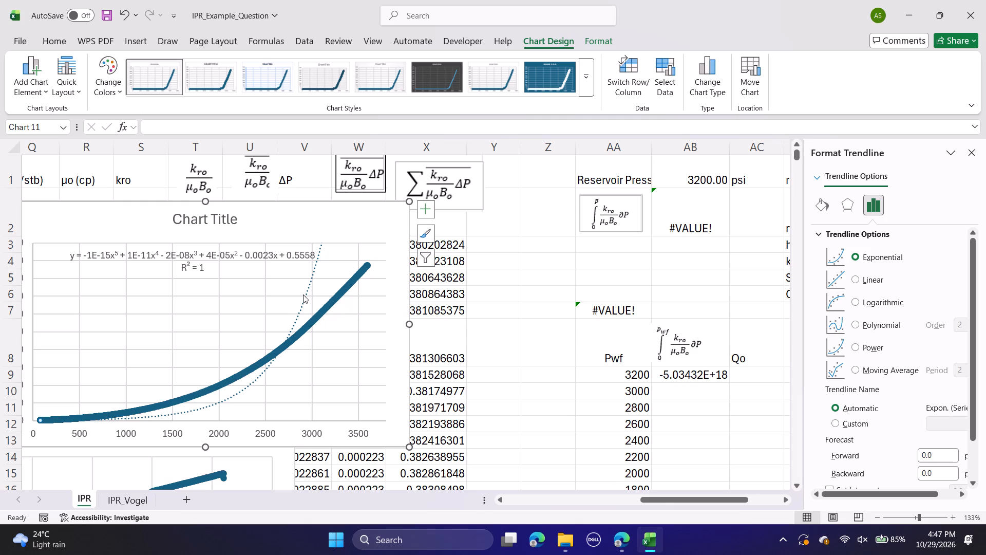
pyautogui.tripleClick(303, 294)
pyautogui.click(307, 295)
pyautogui.click(302, 287)
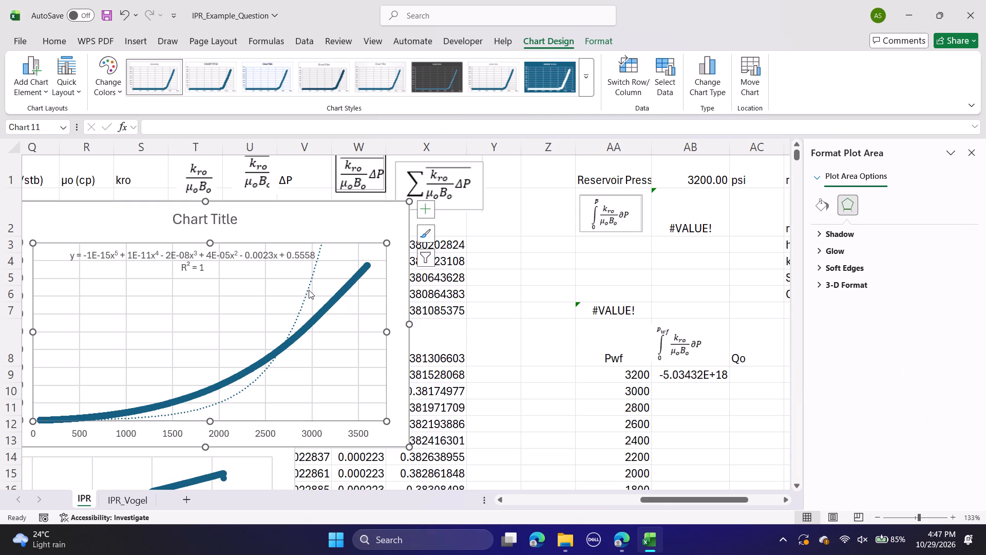
pyautogui.click(309, 290)
pyautogui.click(305, 287)
pyautogui.click(310, 287)
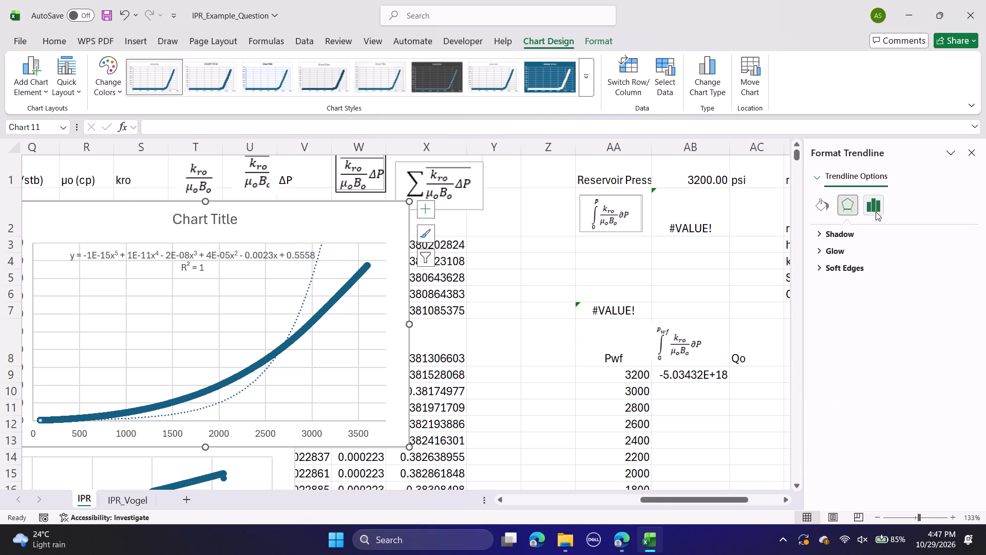
pyautogui.click(866, 205)
pyautogui.click(875, 256)
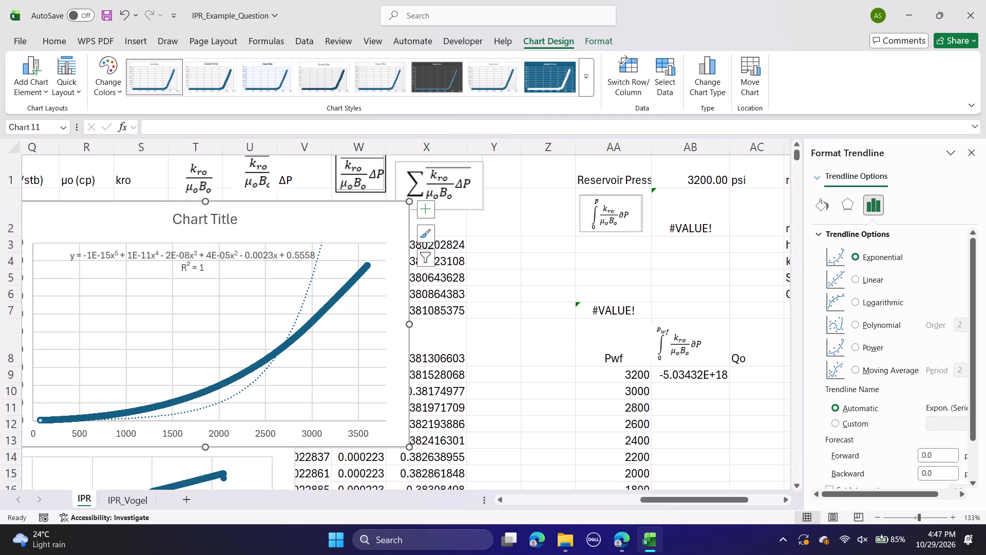
pyautogui.press('Delete')
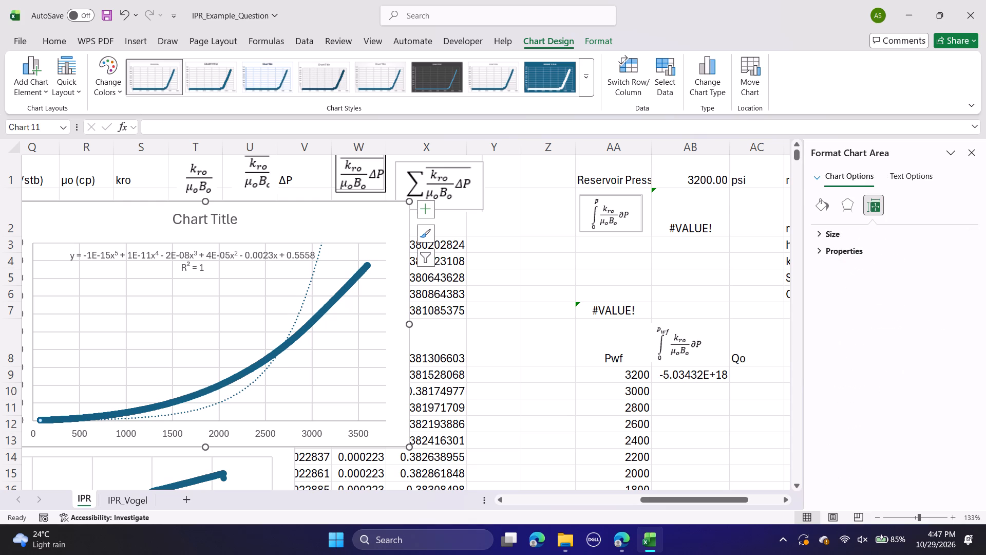
# Check the remaining polynomial trendline's order and its equation and R-squared display options.
pyautogui.click(357, 274)
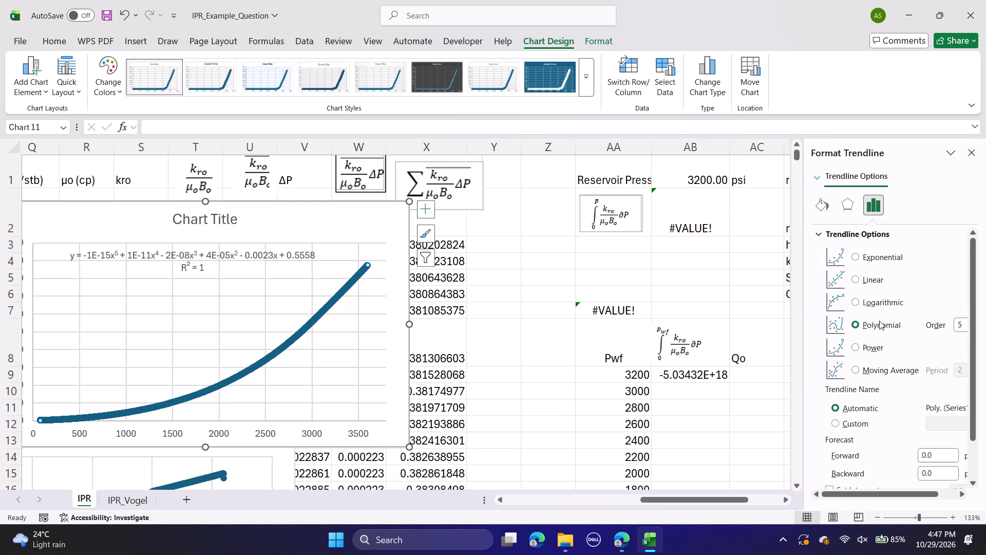
pyautogui.scroll(-4, 869, 420)
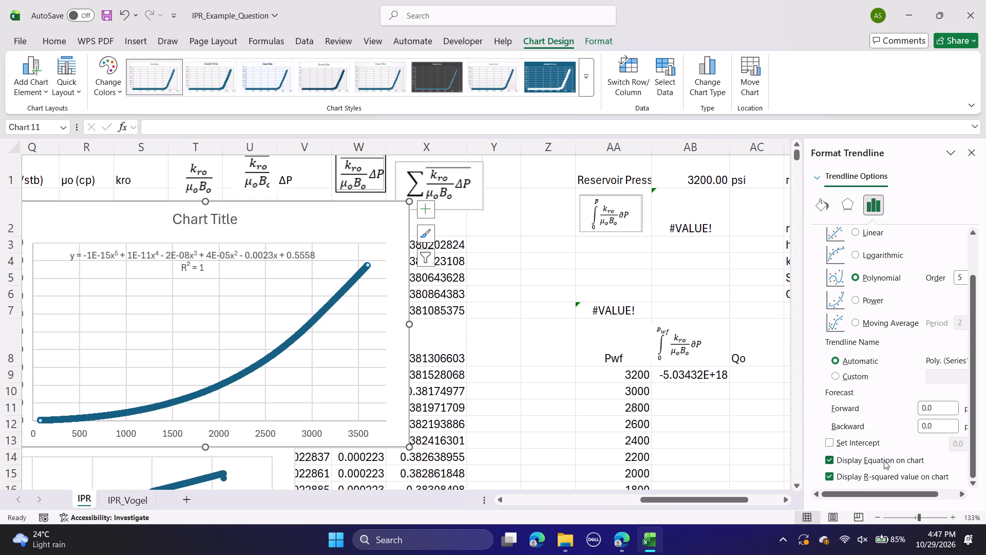
pyautogui.press('Return')
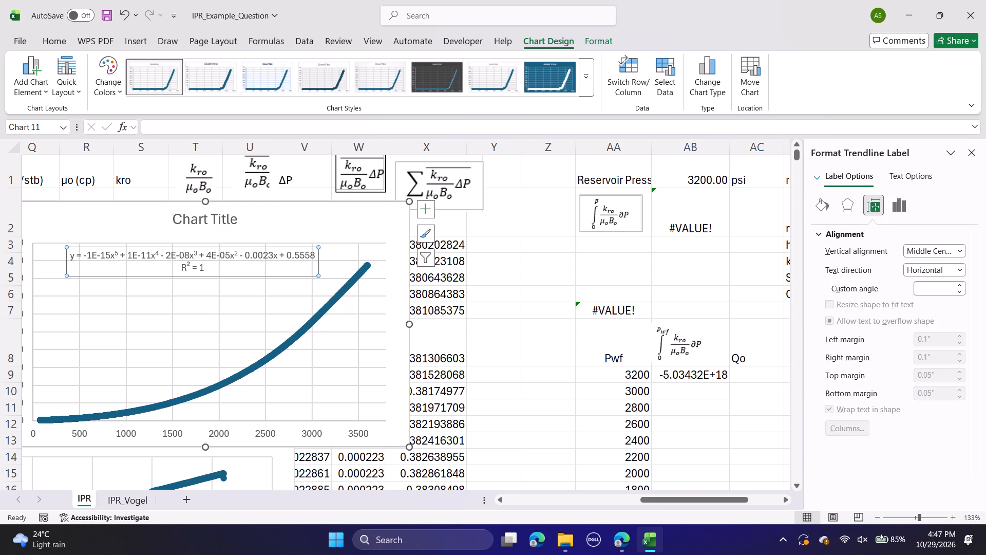
# Correct the fifth-power coefficient in AB9's formula to scientific notation, giving -1E-15*(AA9)^5.
pyautogui.click(681, 381)
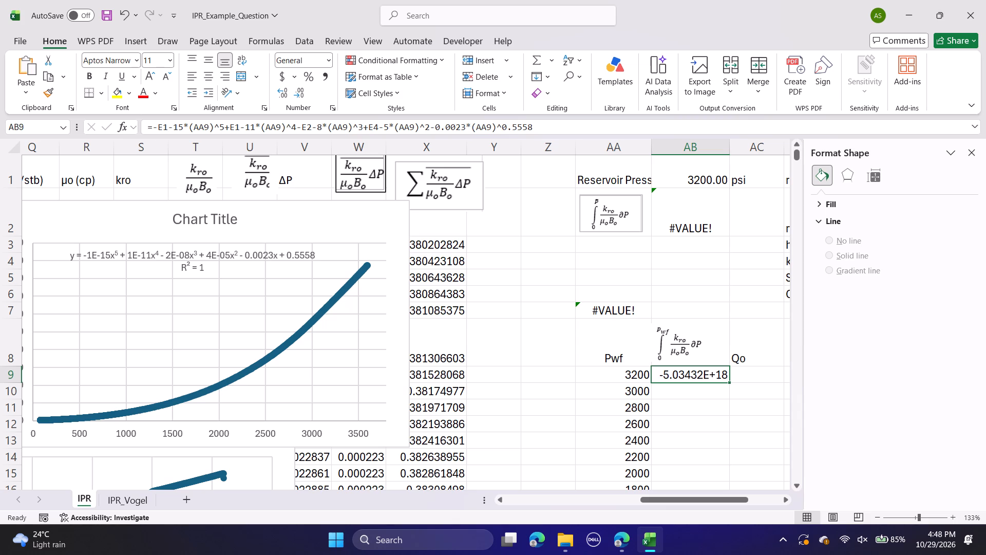
pyautogui.hscroll(10, 182, 179)
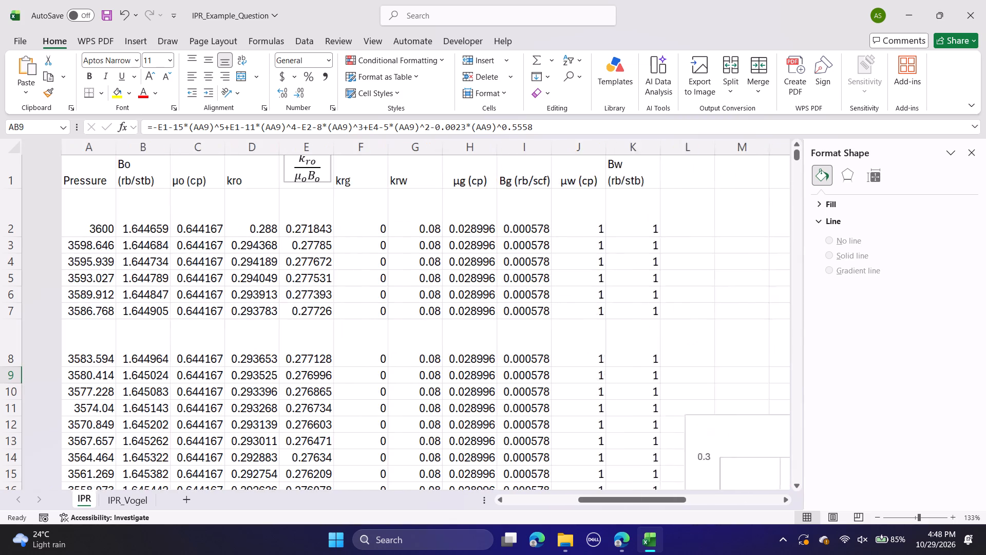
pyautogui.hscroll(1, 182, 179)
pyautogui.scroll(1, 265, 181)
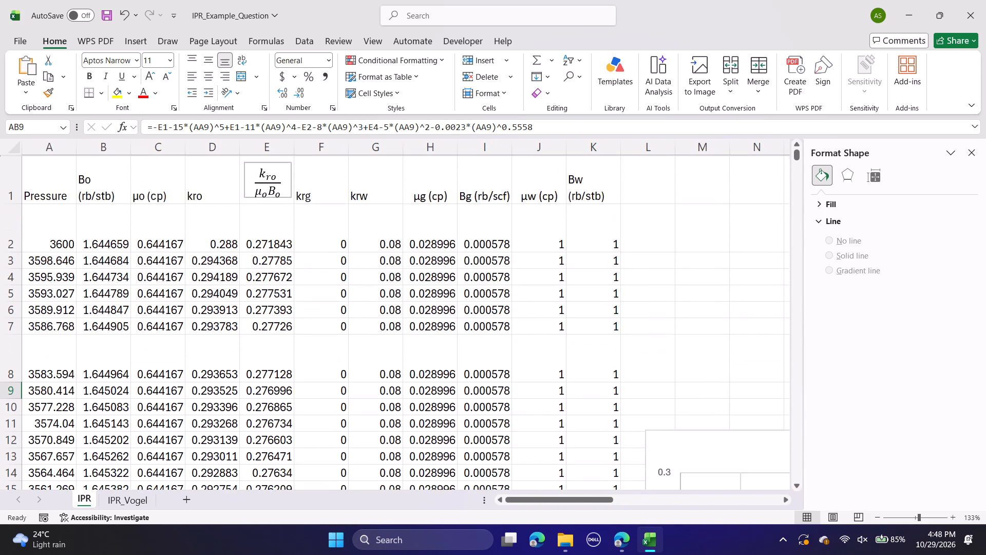
pyautogui.hscroll(-9, 399, 196)
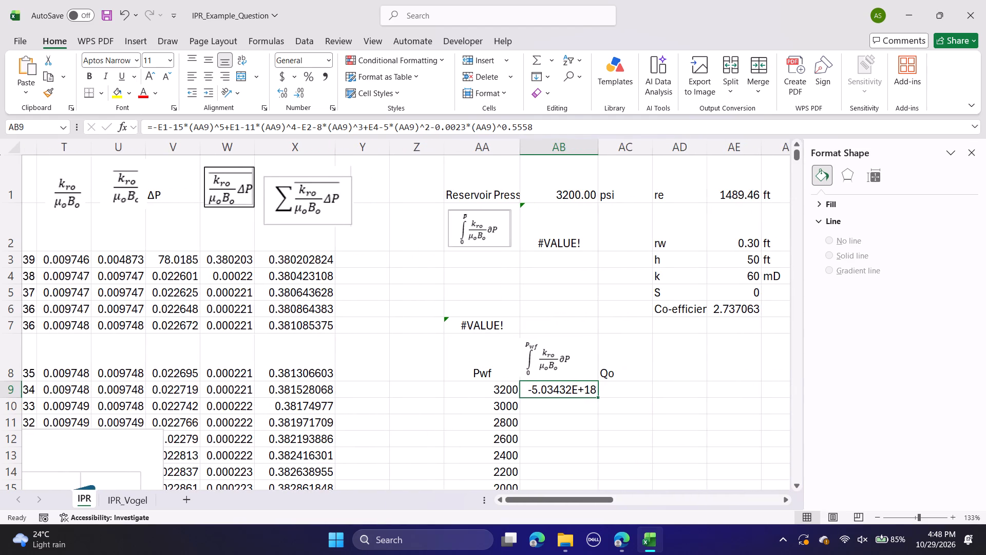
pyautogui.hscroll(4, 381, 196)
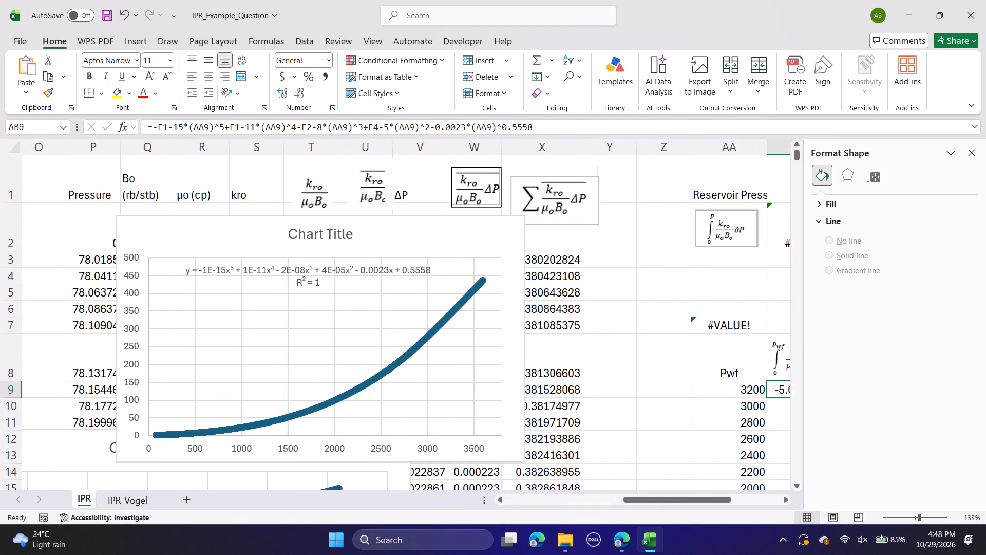
pyautogui.click(166, 130)
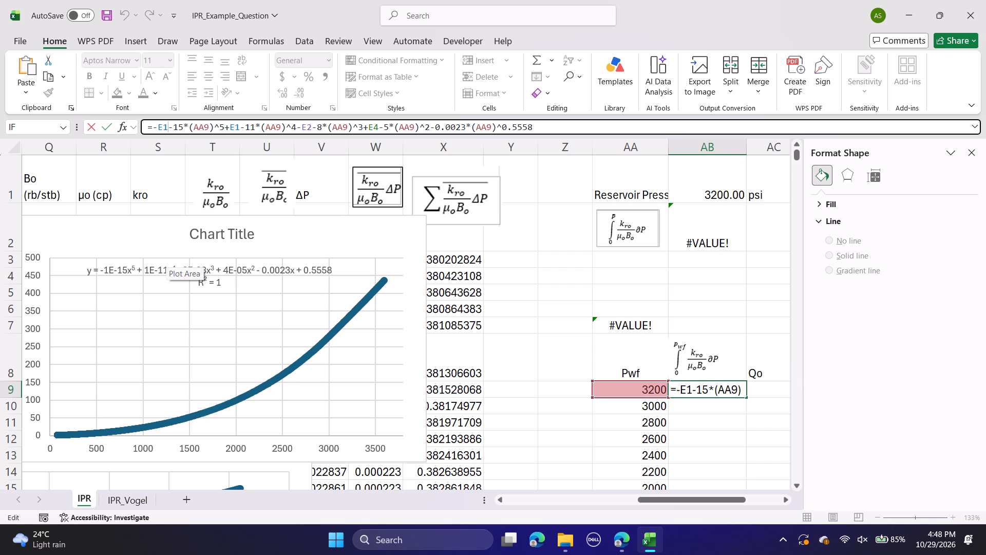
pyautogui.press('BackSpace')
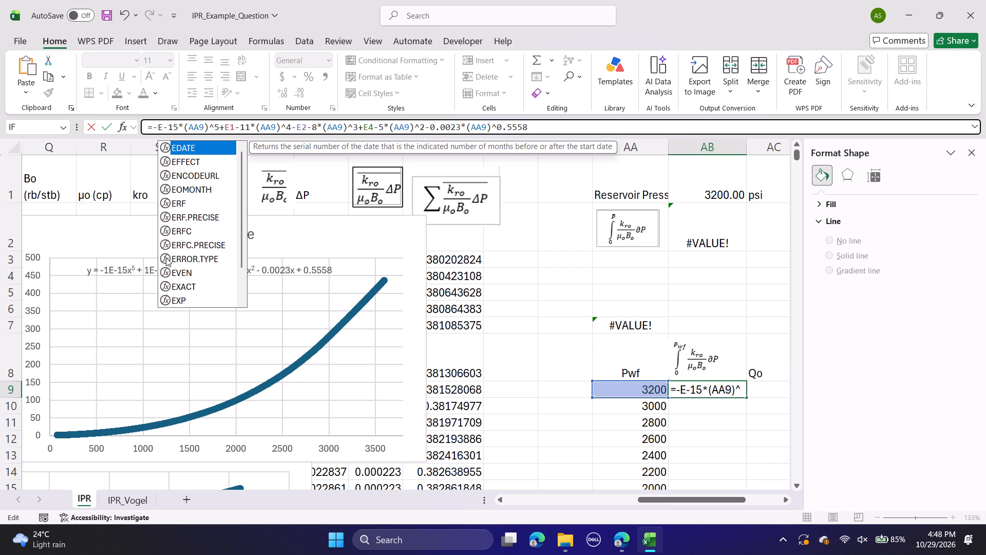
pyautogui.press('BackSpace')
pyautogui.press('1')
pyautogui.press('e')
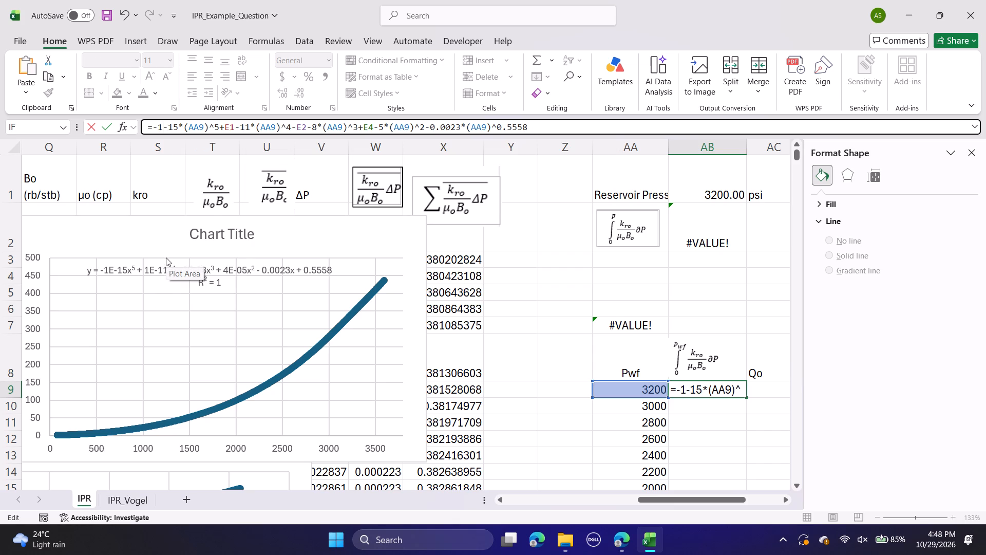
# Correct the fourth-power and cubic coefficients in AB9's formula, giving 1E-11*(AA9)^4 and -2E-8*(AA9)^3.
pyautogui.click(237, 125)
pyautogui.click(241, 124)
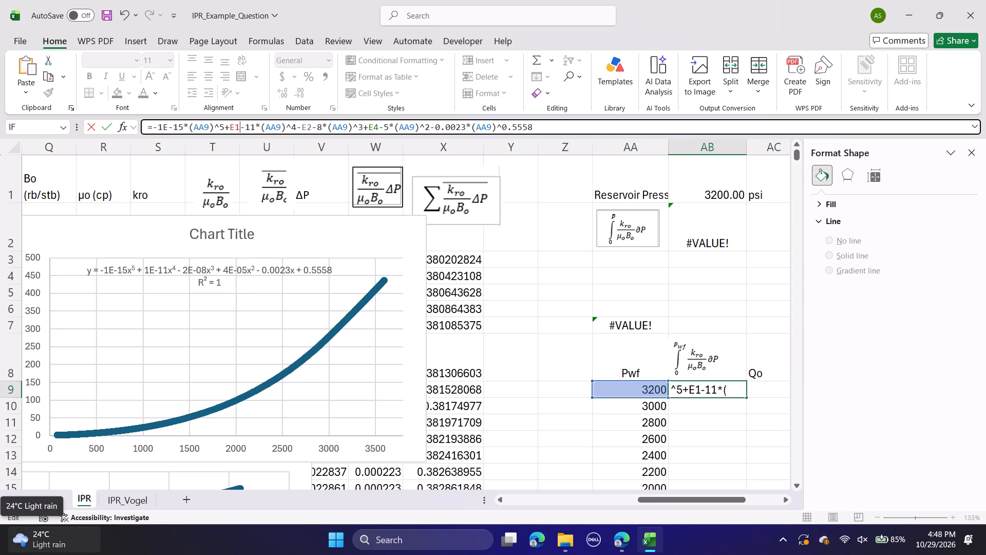
pyautogui.press('BackSpace')
pyautogui.press('BackSpace')
pyautogui.write('1E')
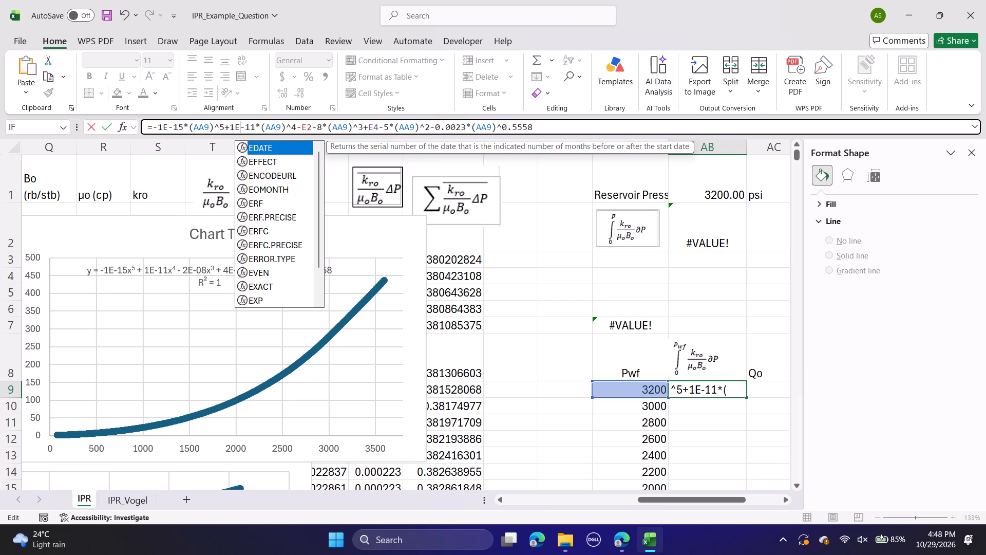
pyautogui.click(311, 127)
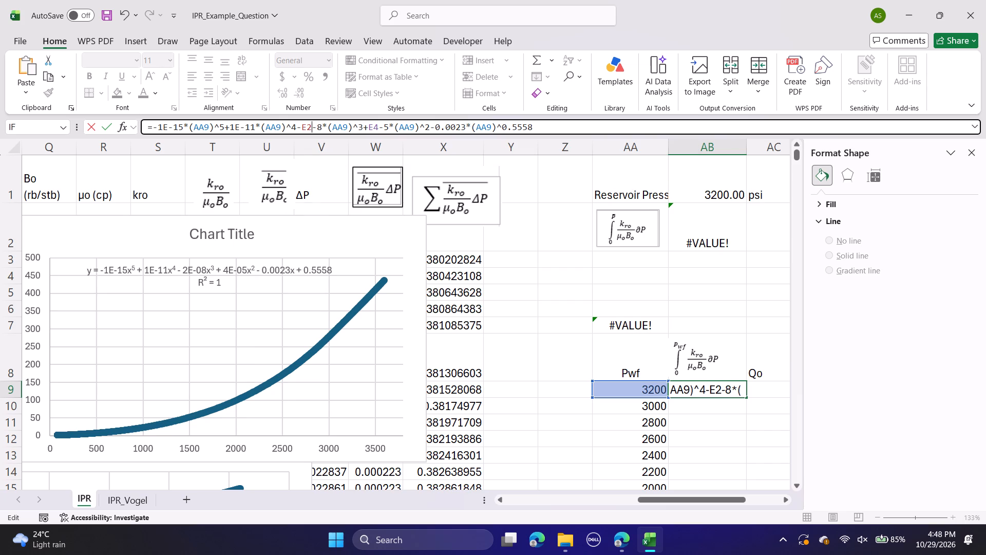
pyautogui.click(309, 123)
pyautogui.press('BackSpace')
pyautogui.press('Right')
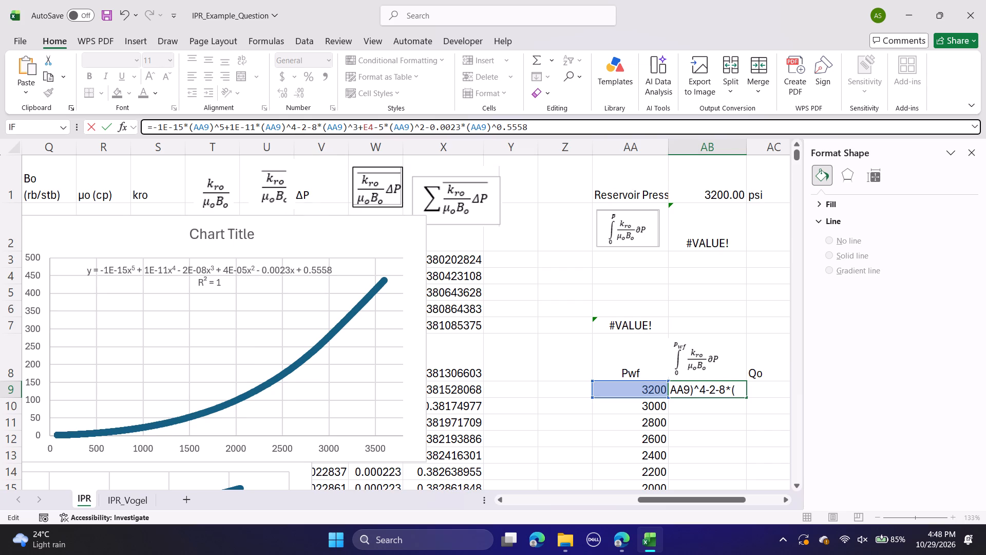
pyautogui.press('e')
# Correct the squared term's coefficient in AB9's formula, giving 4E-5*(AA9)^2, and enter the formula.
pyautogui.click(375, 126)
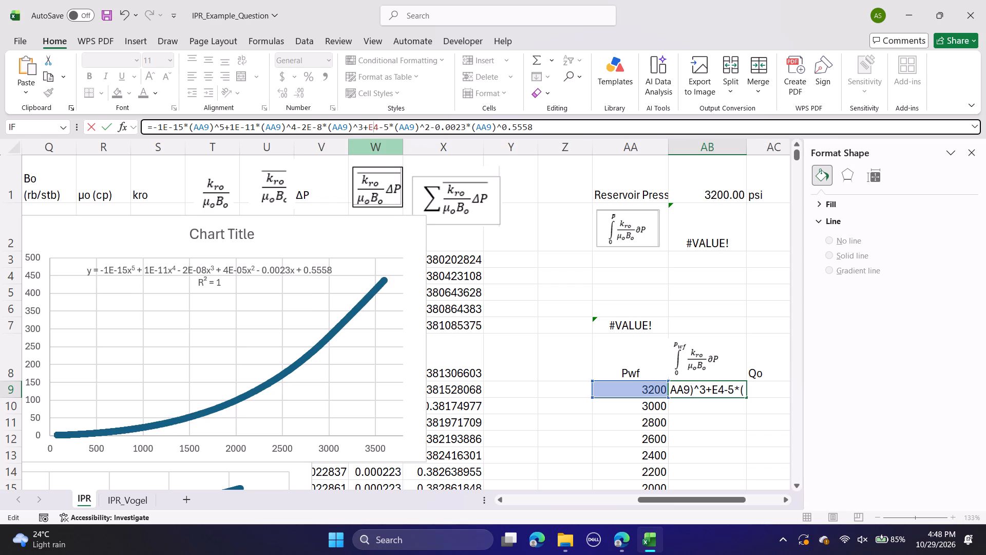
pyautogui.press('BackSpace')
pyautogui.press('Right')
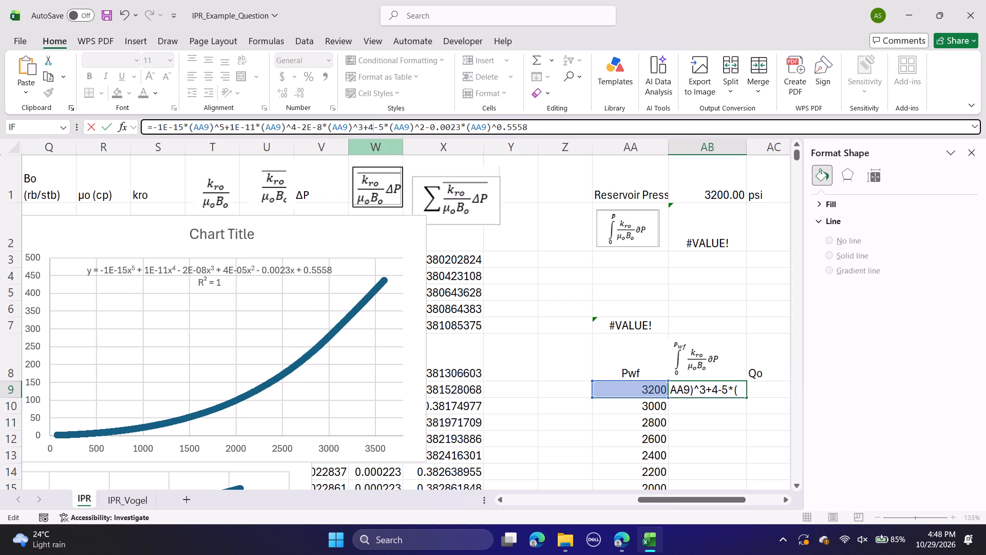
pyautogui.press('e')
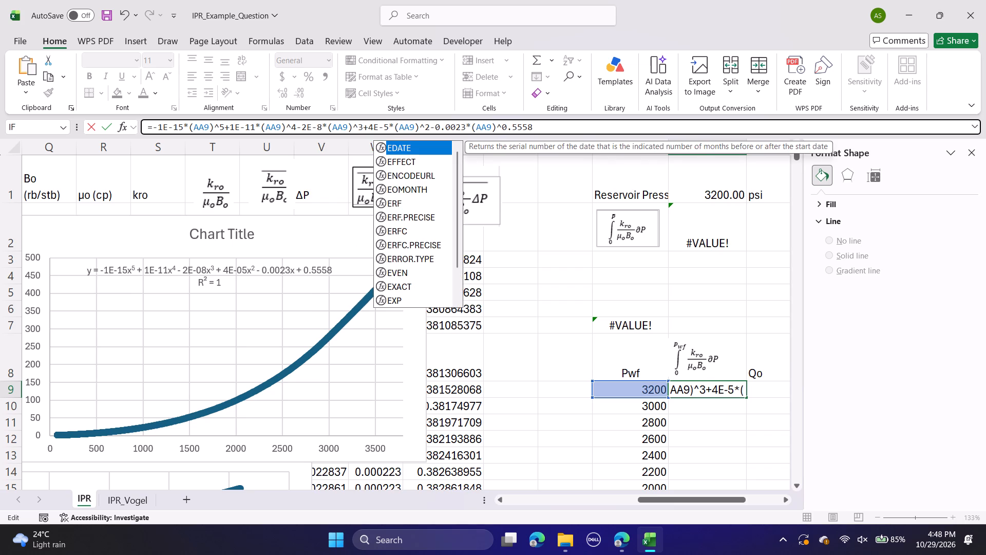
pyautogui.press('Return')
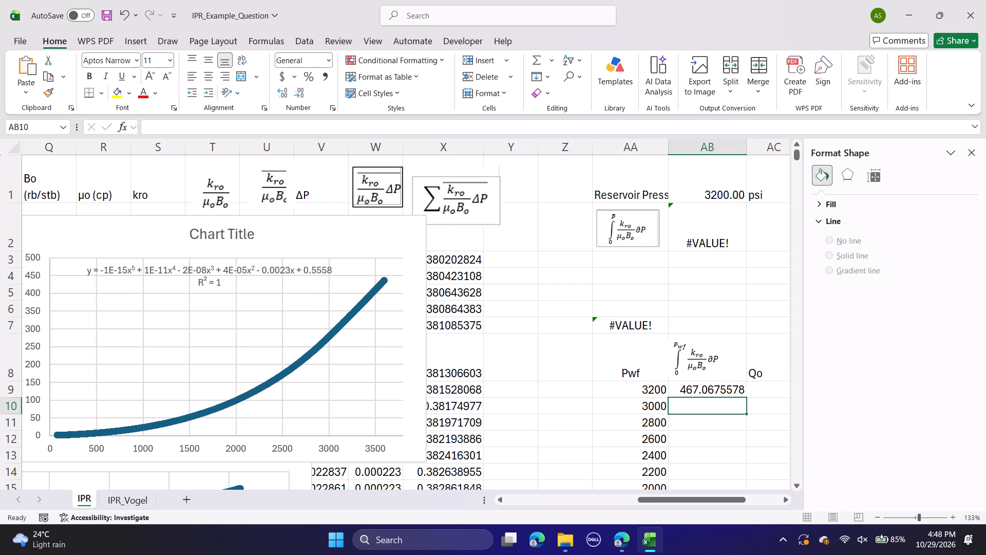
# Fill AB9's integral formula down the column for all the remaining Pwf values.
pyautogui.click(738, 394)
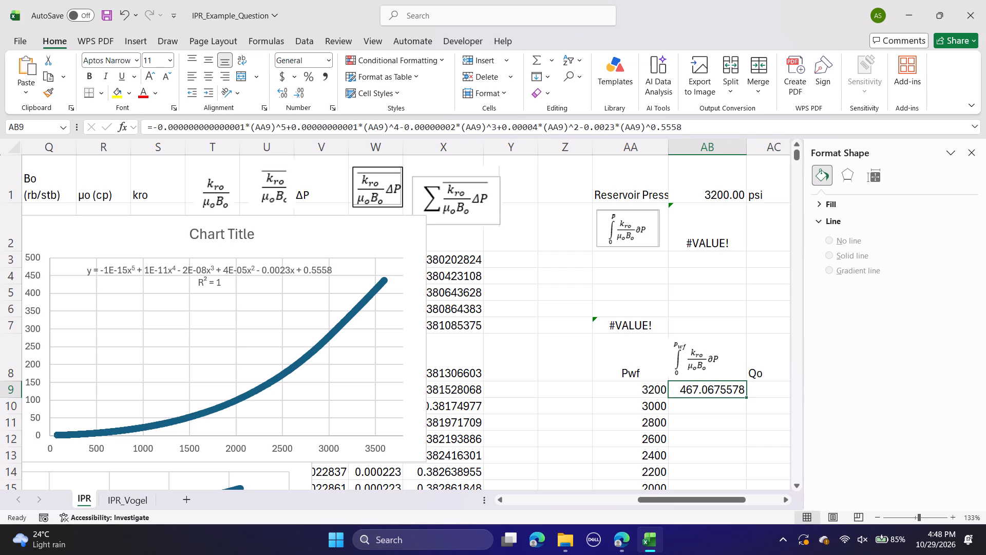
pyautogui.doubleClick(747, 396)
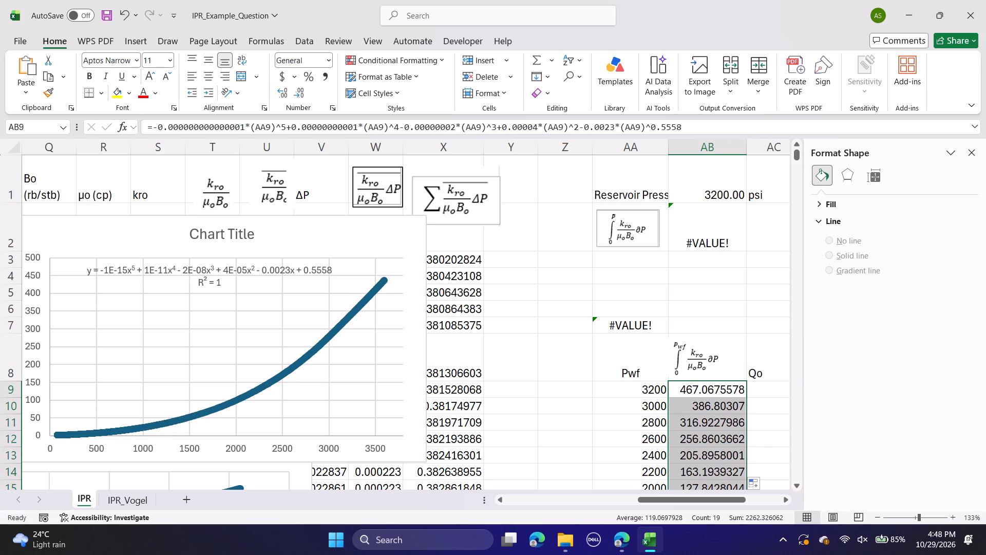
pyautogui.hscroll(-3, 611, 448)
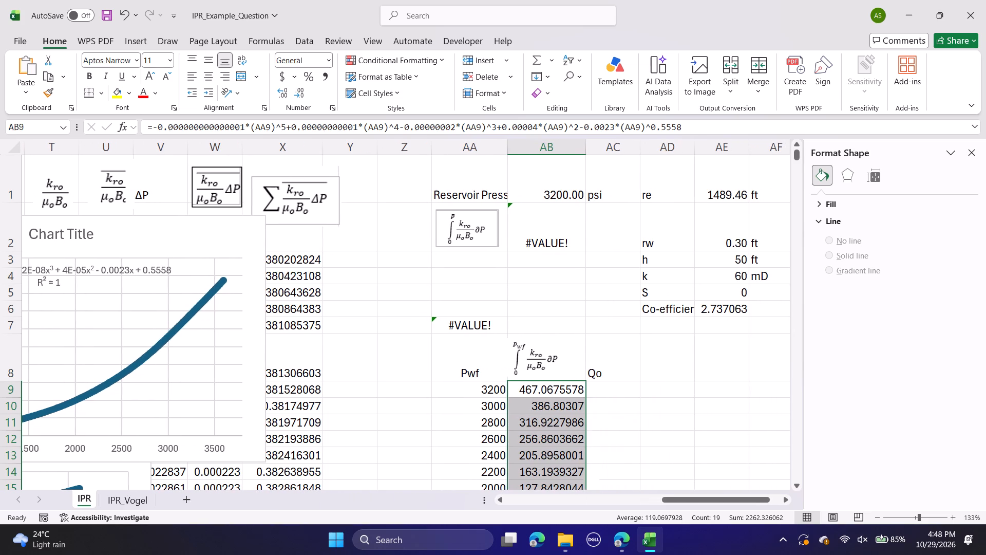
# Save the workbook with the filled integral column.
pyautogui.click(624, 390)
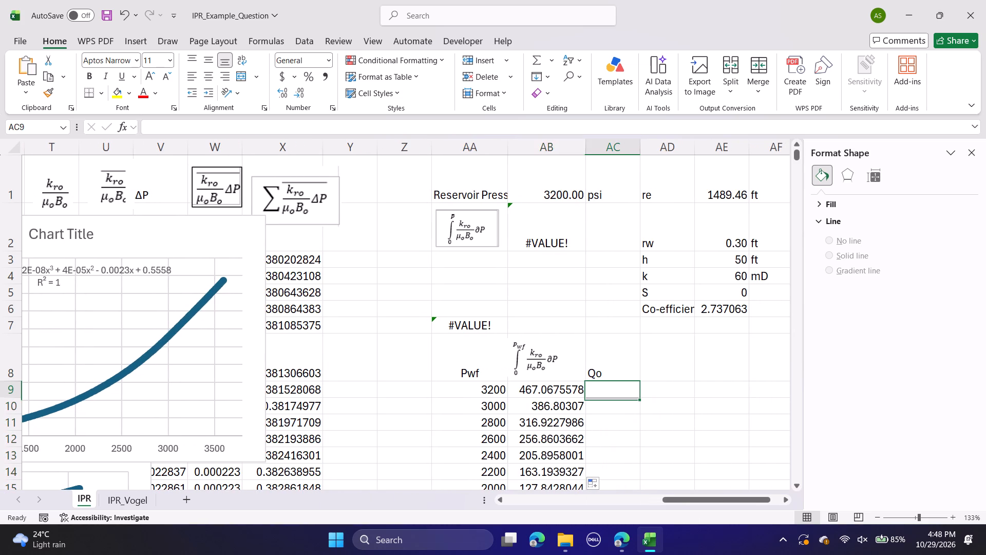
pyautogui.hotkey('ctrl', 's')
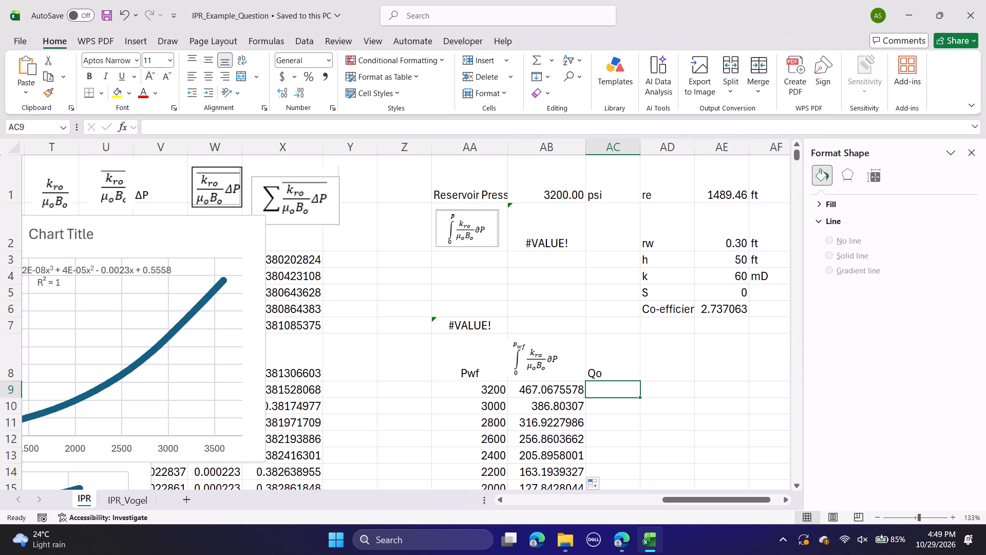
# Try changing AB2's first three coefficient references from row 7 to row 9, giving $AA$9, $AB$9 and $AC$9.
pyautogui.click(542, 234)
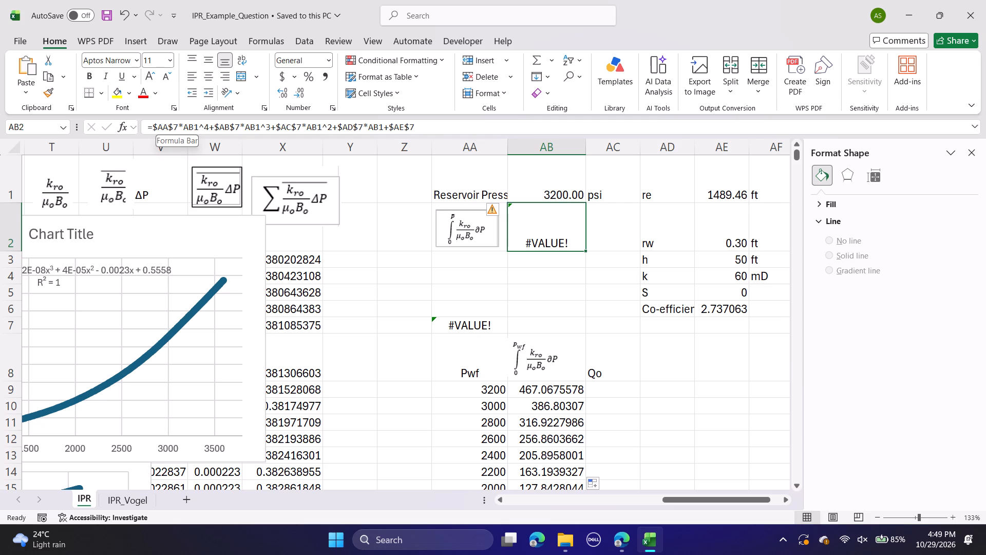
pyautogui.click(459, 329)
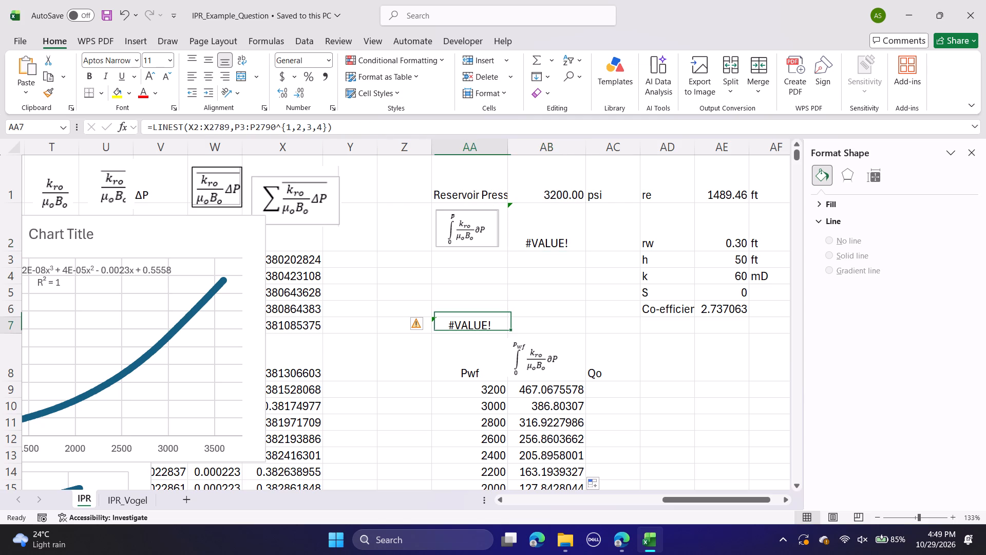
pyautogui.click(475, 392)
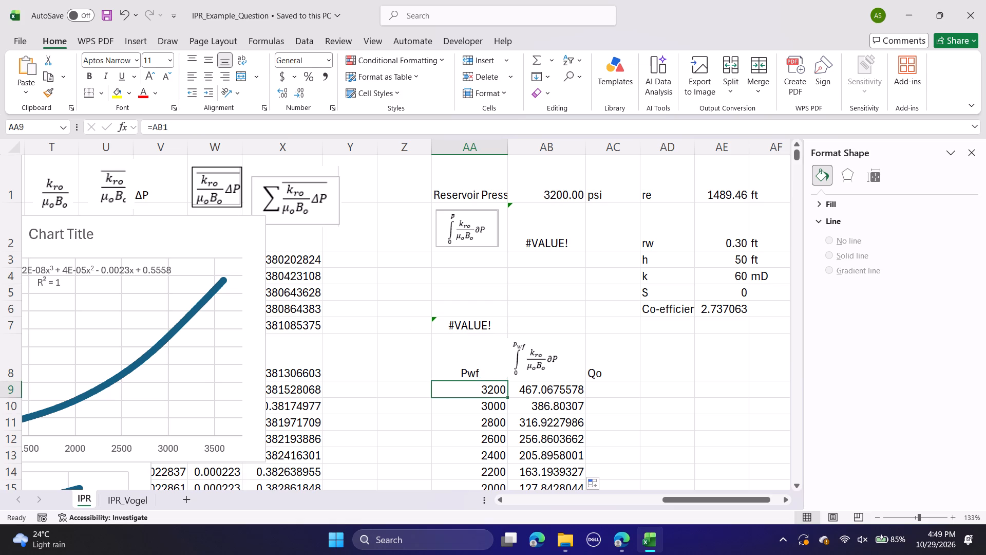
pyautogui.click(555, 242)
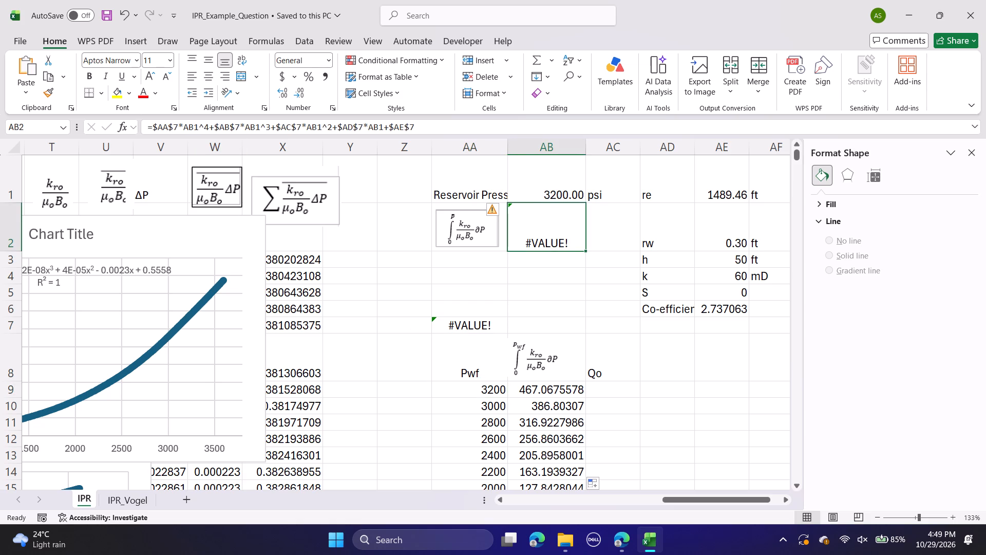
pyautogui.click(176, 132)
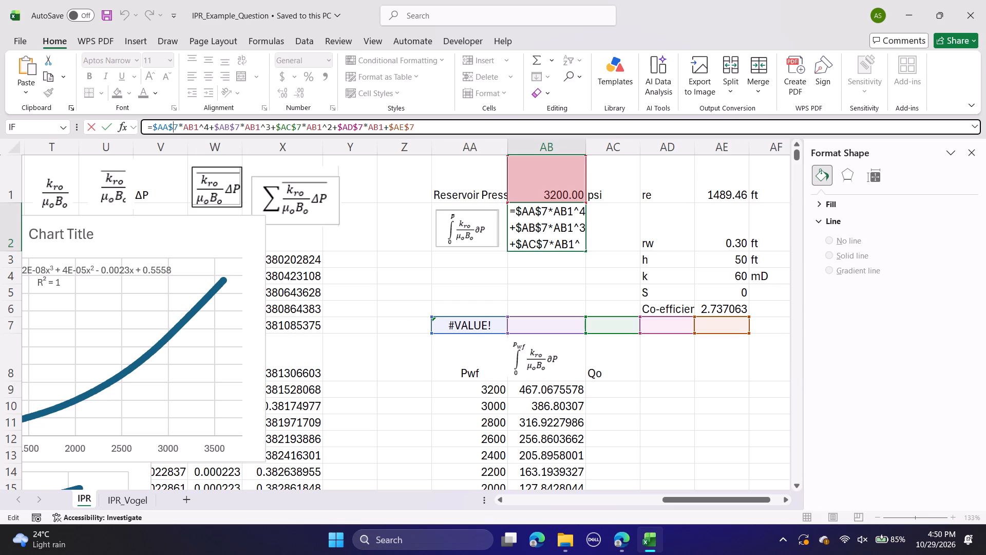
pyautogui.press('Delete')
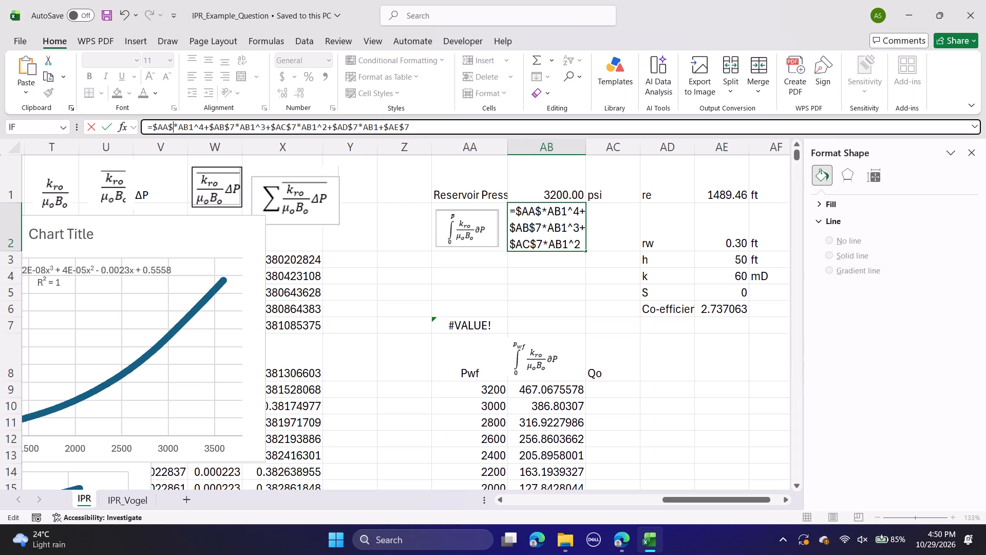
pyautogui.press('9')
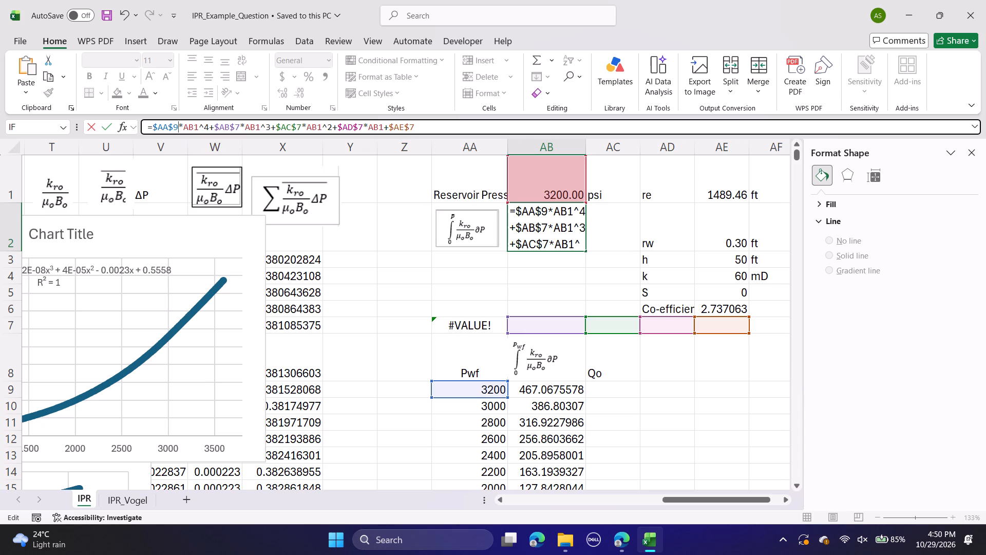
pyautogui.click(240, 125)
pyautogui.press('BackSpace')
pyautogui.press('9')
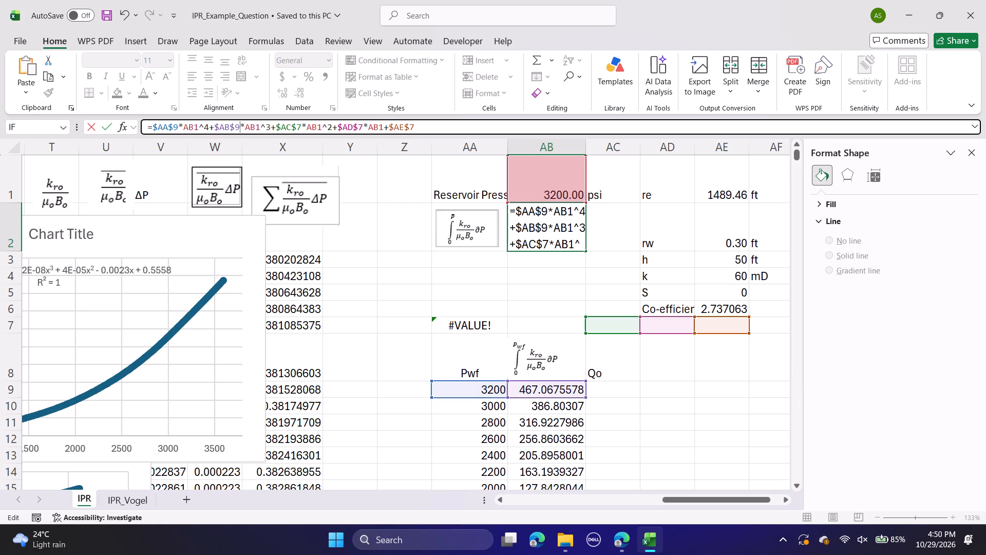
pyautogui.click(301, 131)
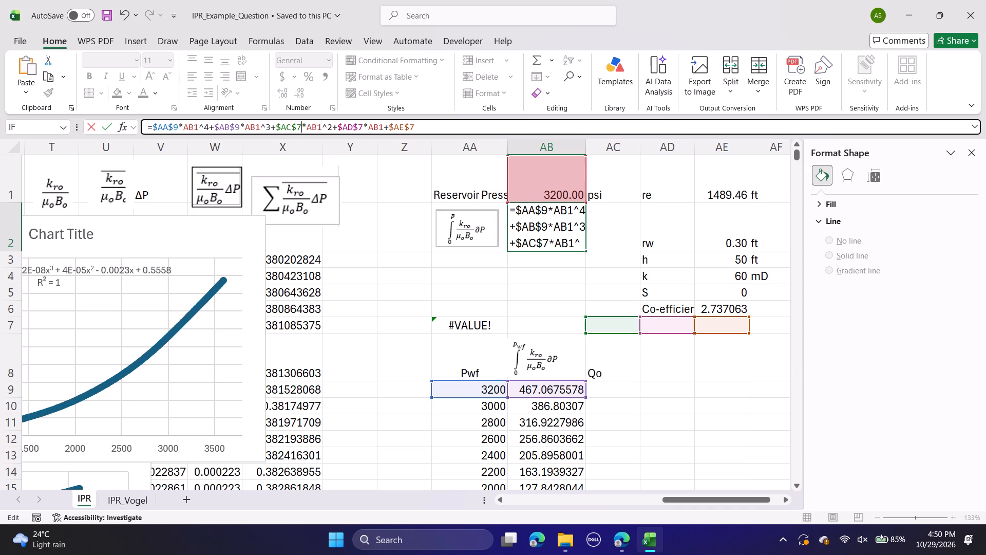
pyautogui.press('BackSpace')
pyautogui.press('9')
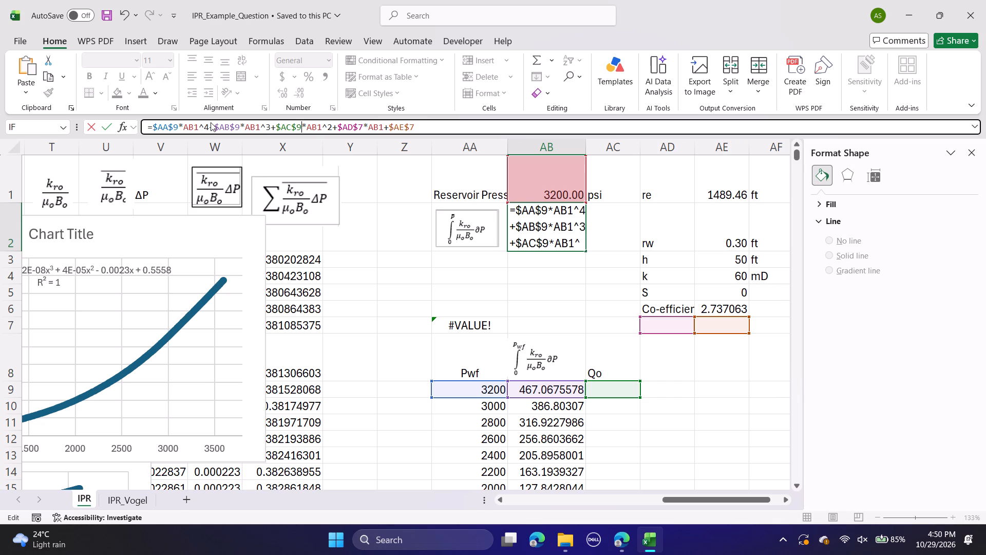
# Clear AB2's old polynomial formula and replace it with a copy of AB9's fifth-order integral formula.
pyautogui.moveTo(437, 125); pyautogui.dragTo(151, 120)
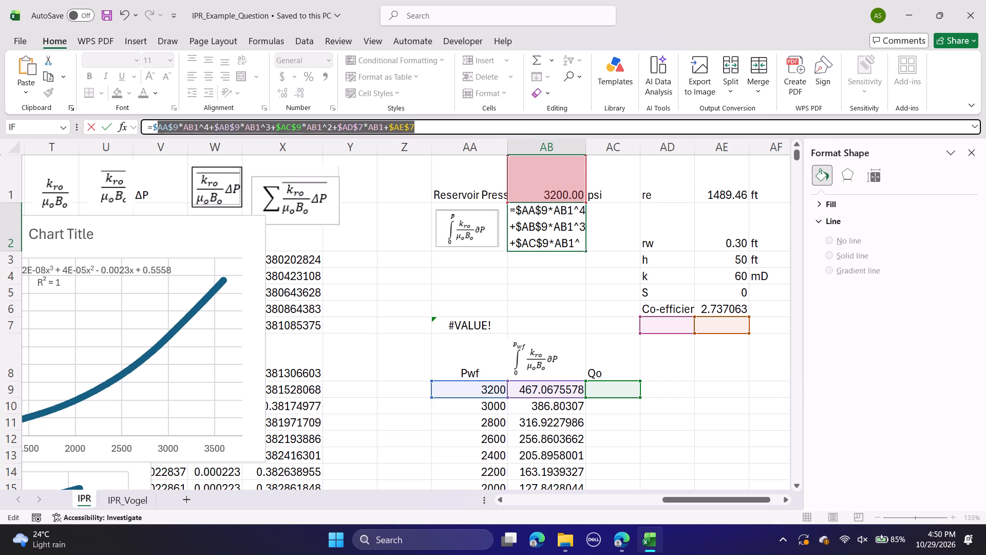
pyautogui.moveTo(151, 120); pyautogui.dragTo(138, 120)
pyautogui.press('Delete')
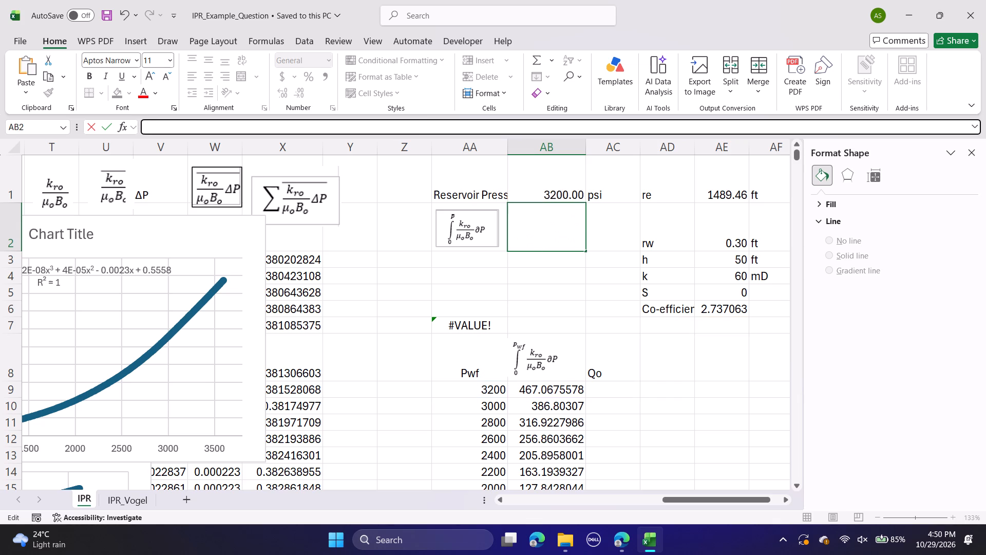
pyautogui.click(158, 276)
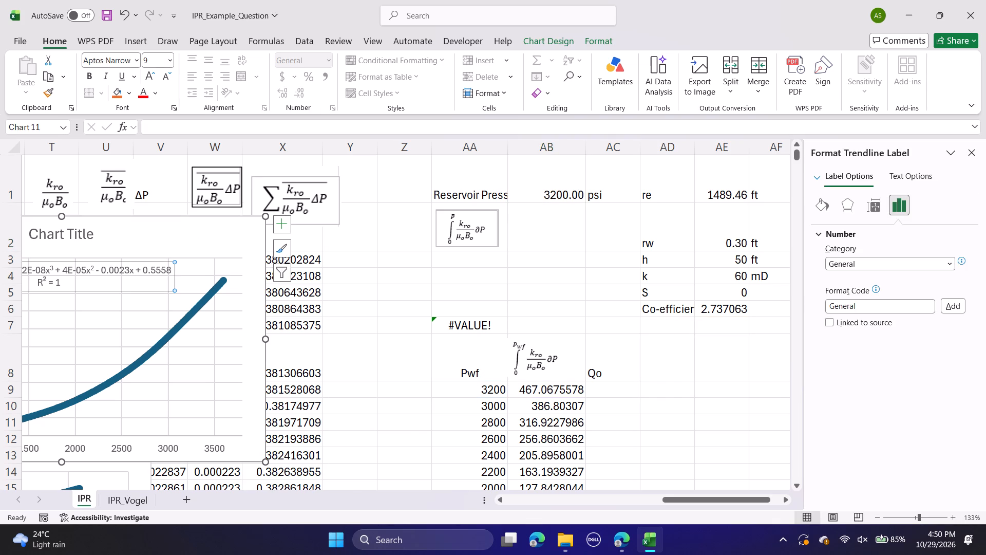
pyautogui.hscroll(1, 162, 287)
pyautogui.click(602, 393)
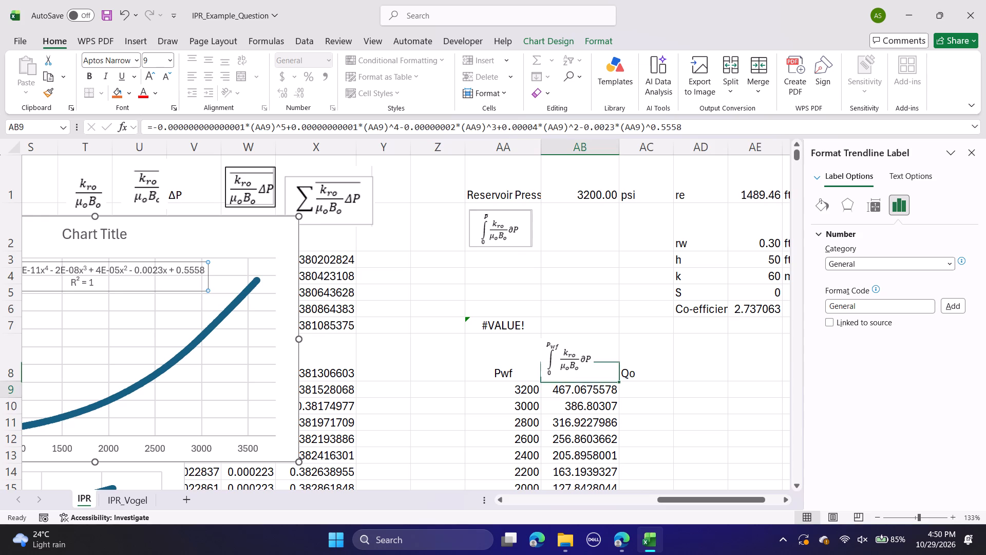
pyautogui.hotkey('ctrl', 'c')
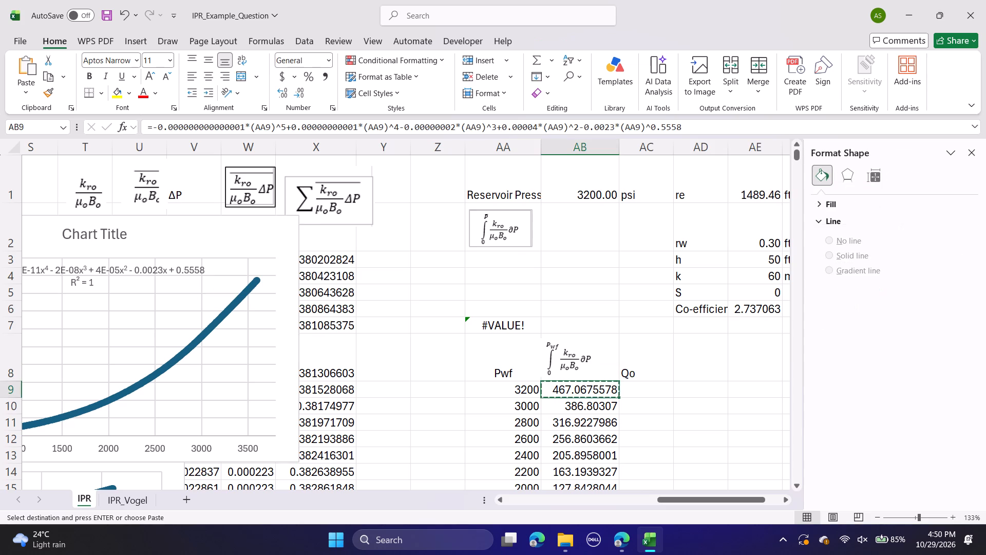
pyautogui.click(577, 236)
pyautogui.hotkey('ctrl', 'v')
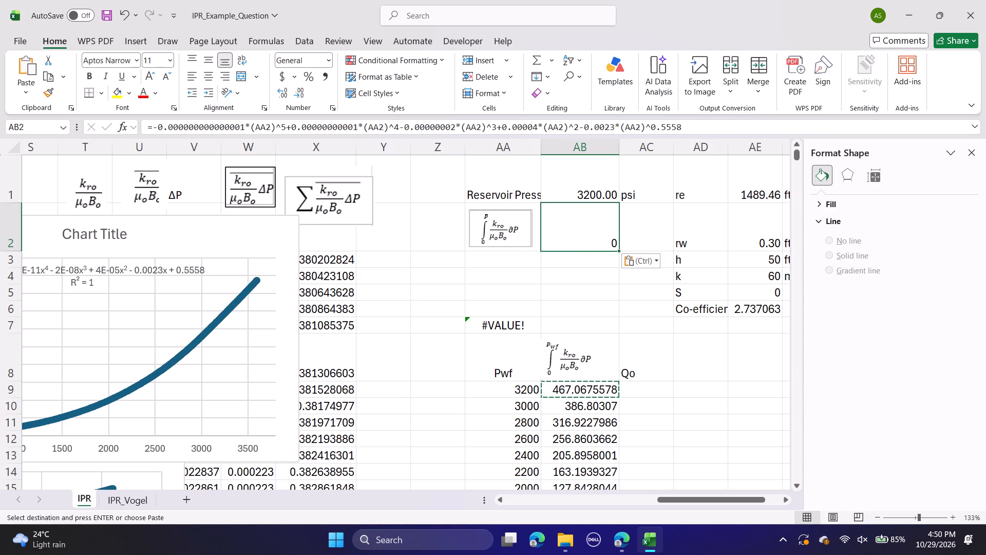
pyautogui.press('Return')
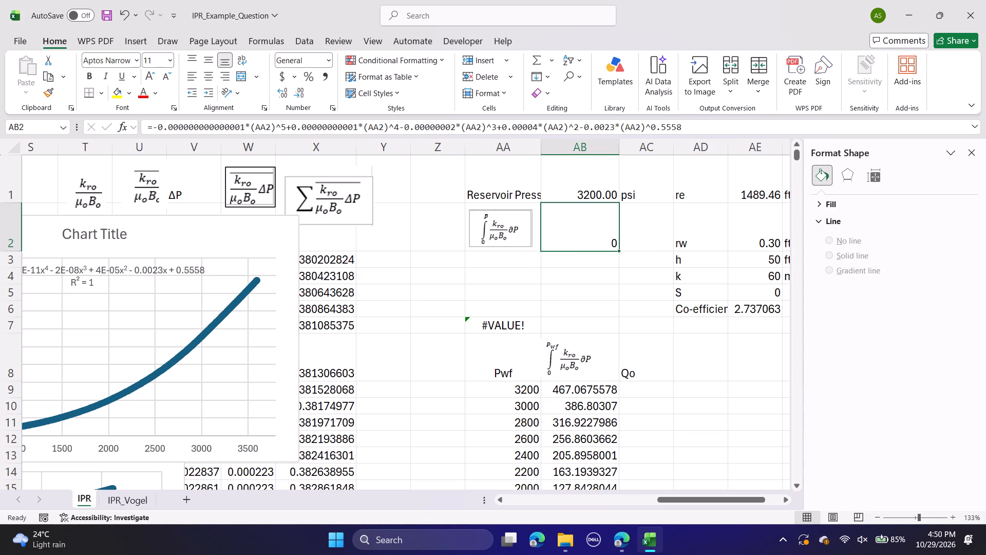
# Point the fifth-power term of AB2's formula to the reservoir pressure in AB1.
pyautogui.click(577, 236)
pyautogui.click(270, 125)
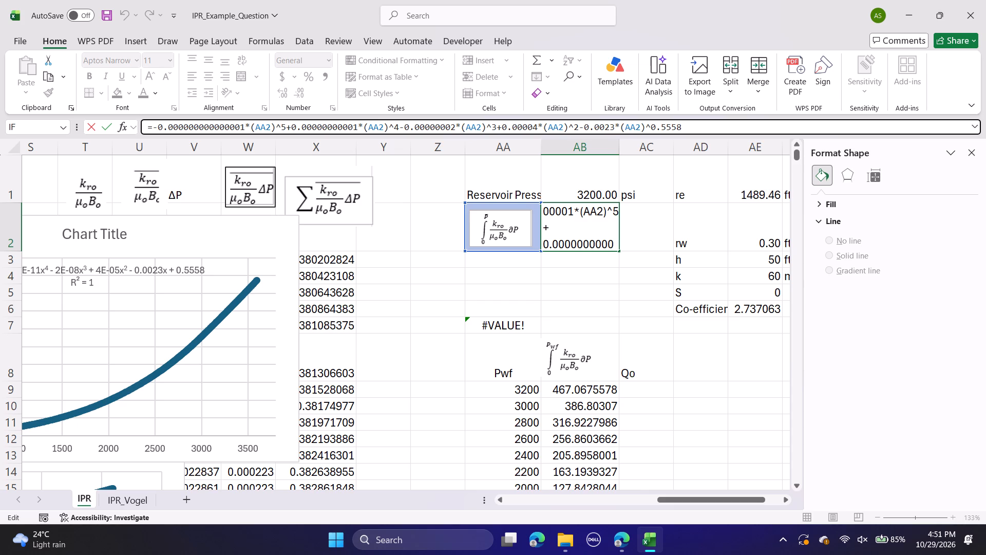
pyautogui.press('BackSpace')
pyautogui.press('BackSpace')
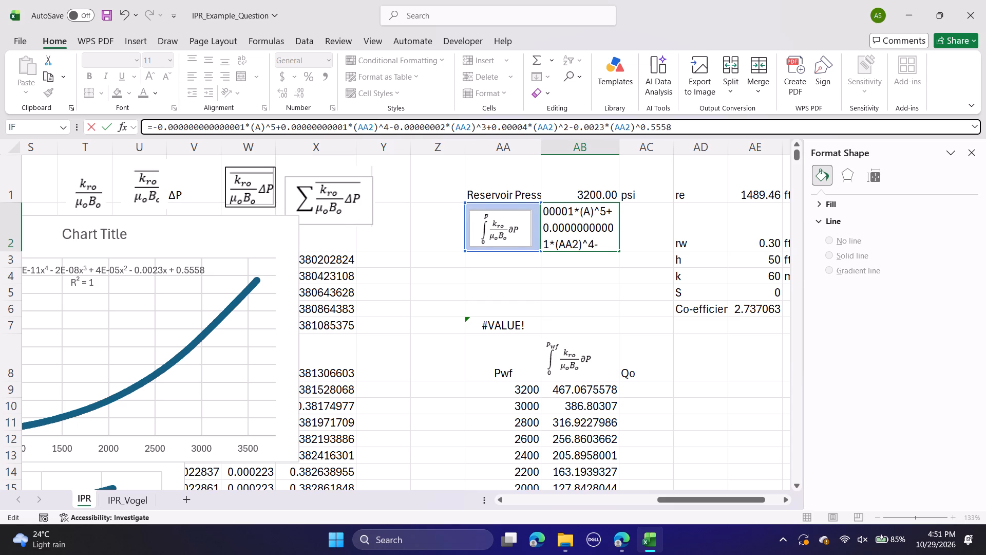
pyautogui.press('BackSpace')
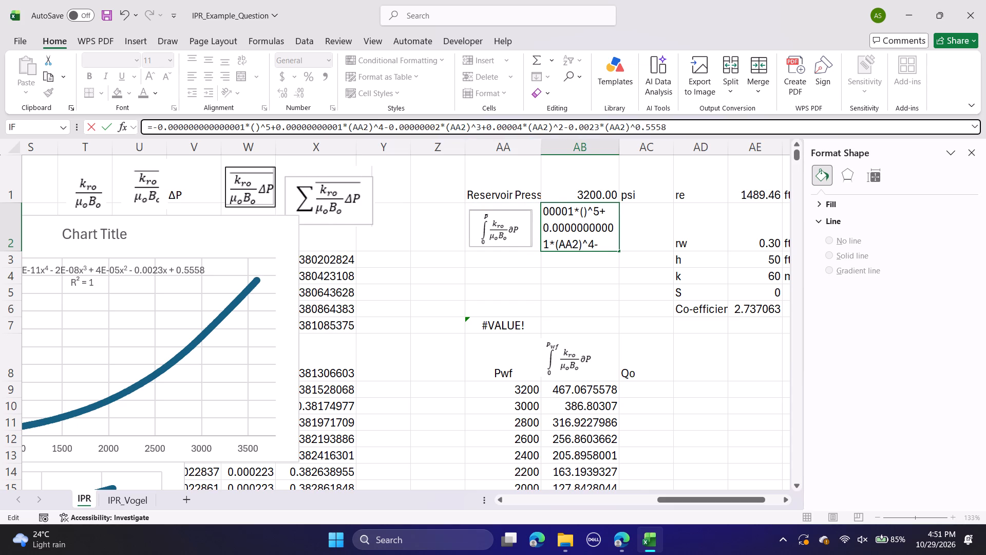
pyautogui.click(592, 186)
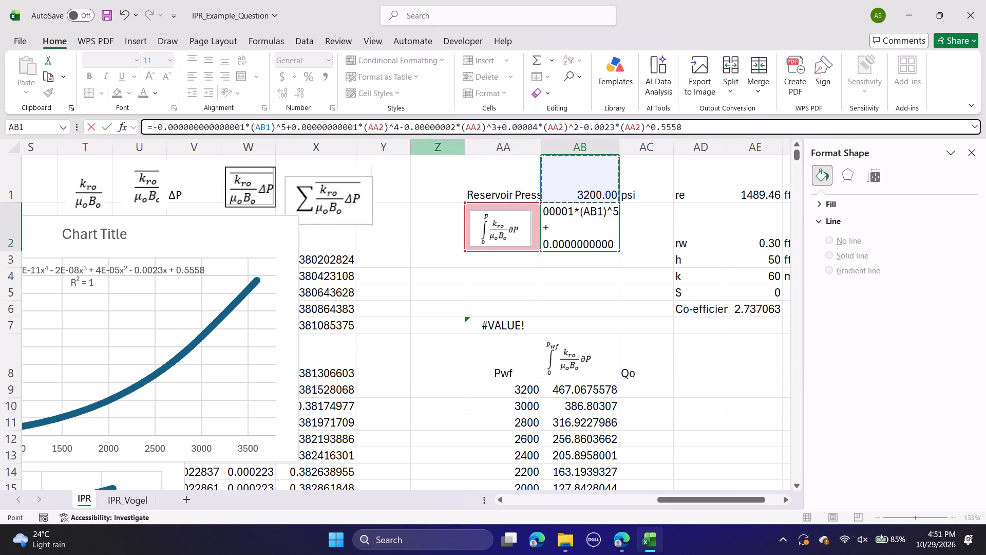
# Replace the AA2 references in the fourth-power and cubic terms of AB2's formula with AB1.
pyautogui.moveTo(271, 125); pyautogui.dragTo(258, 126)
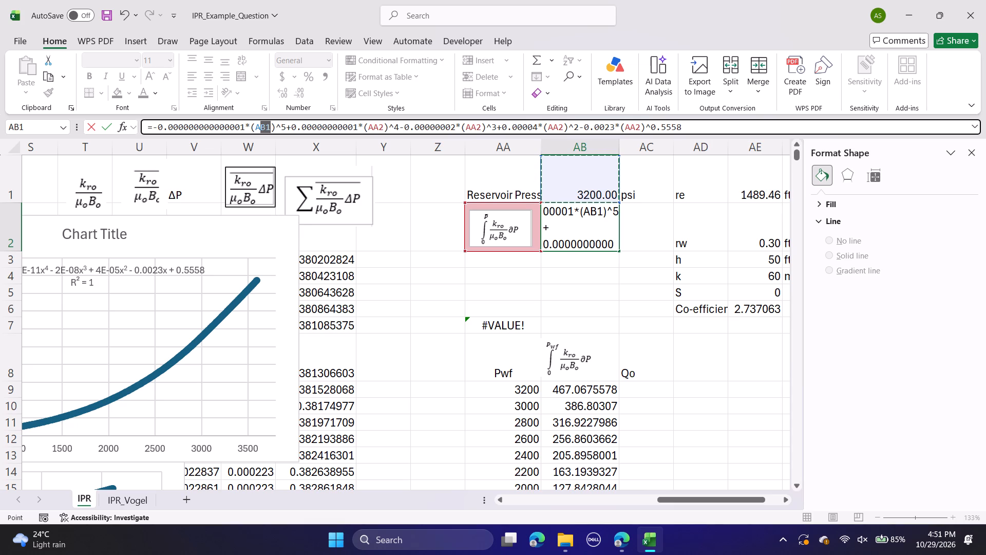
pyautogui.moveTo(258, 126); pyautogui.dragTo(257, 126)
pyautogui.hotkey('ctrl', 'c')
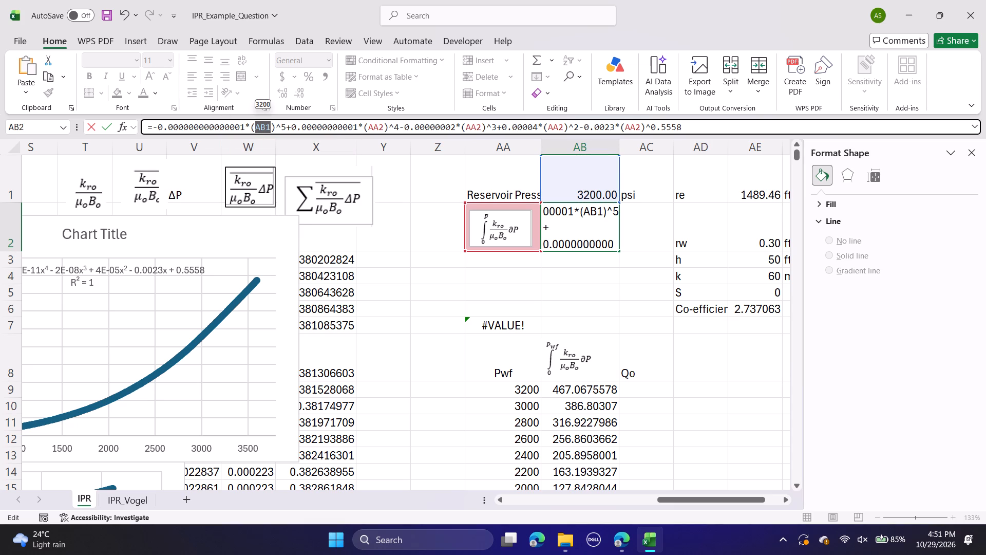
pyautogui.moveTo(382, 127); pyautogui.dragTo(365, 125)
pyautogui.click(391, 126)
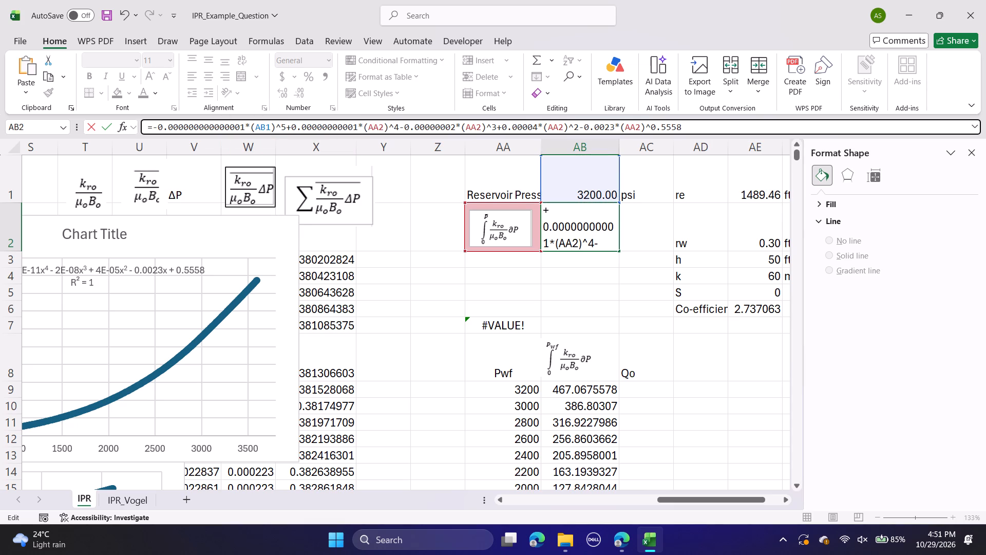
pyautogui.moveTo(381, 126); pyautogui.dragTo(368, 125)
pyautogui.hotkey('ctrl', 'v')
pyautogui.press('Right')
pyautogui.press('BackSpace')
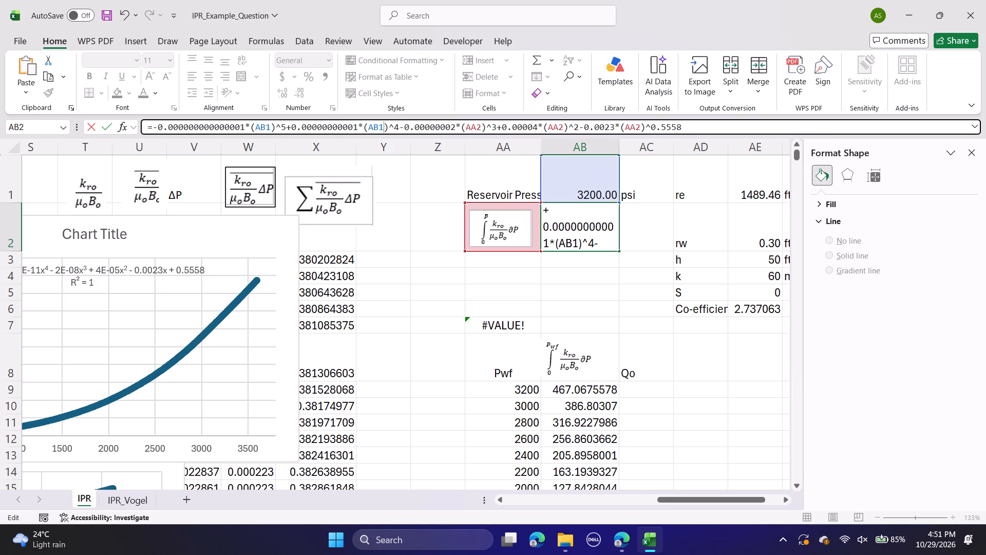
pyautogui.moveTo(481, 126); pyautogui.dragTo(469, 125)
pyautogui.moveTo(469, 125); pyautogui.dragTo(467, 125)
pyautogui.hotkey('ctrl', 'v')
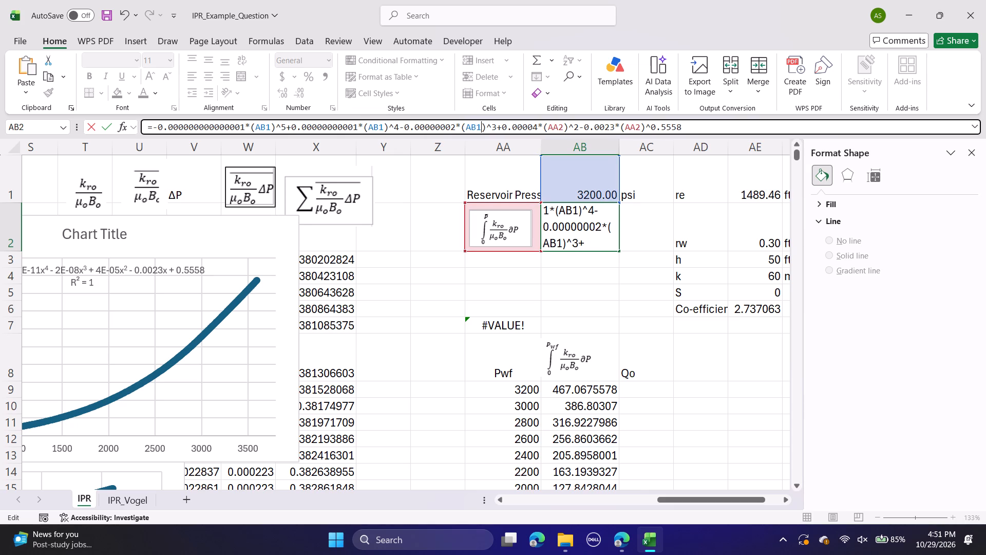
# Replace the AA2 reference in the squared term of AB2's formula with AB1.
pyautogui.moveTo(561, 128); pyautogui.dragTo(552, 128)
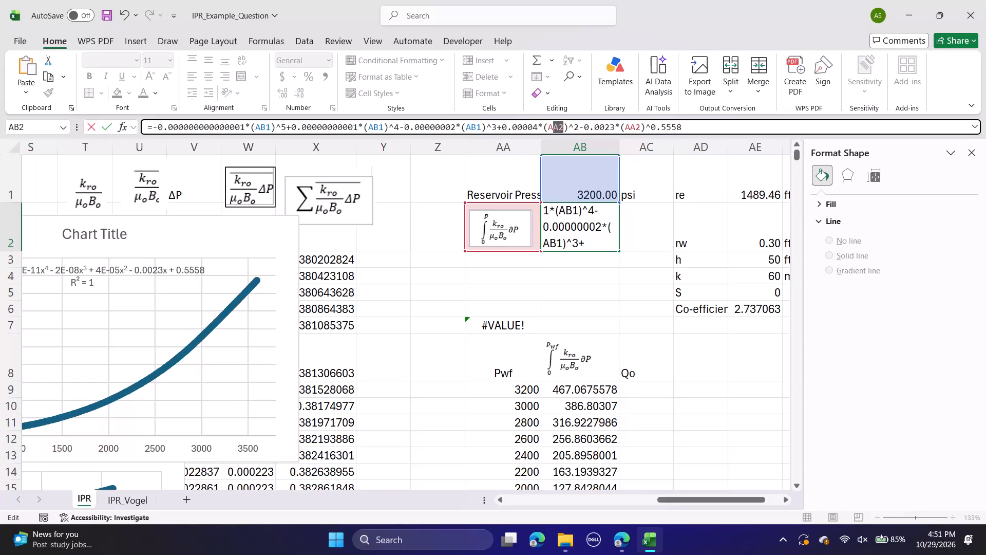
pyautogui.moveTo(552, 128); pyautogui.dragTo(548, 128)
pyautogui.keyDown('ctrl'); pyautogui.click(548, 128); pyautogui.keyUp('ctrl')
pyautogui.hotkey('ctrl', 'v')
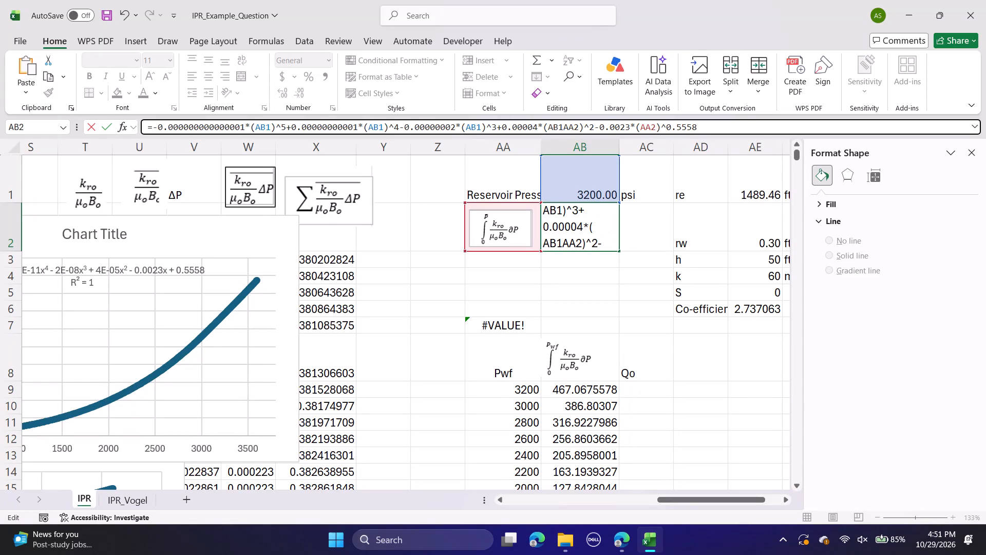
pyautogui.press('Right')
pyautogui.press('Right')
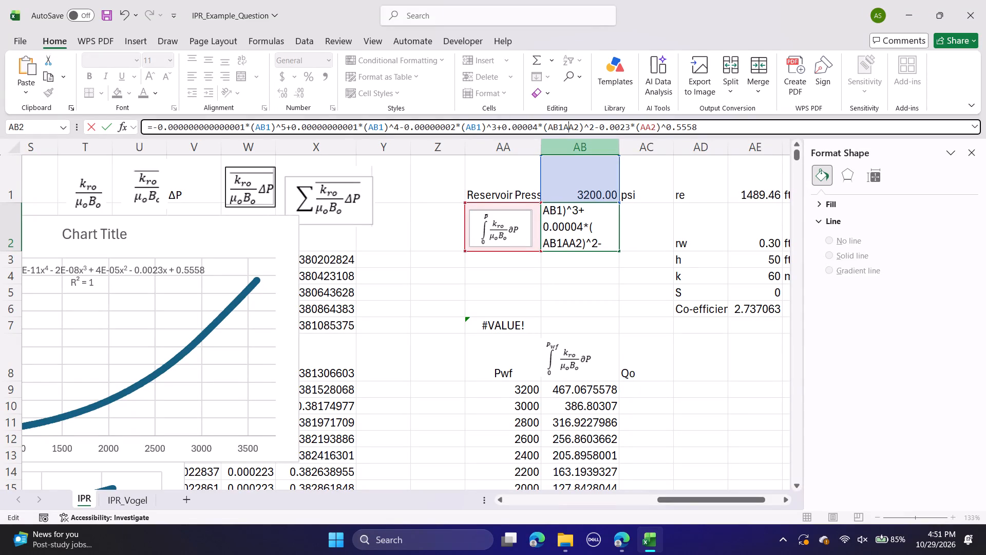
pyautogui.press('Right')
pyautogui.press('Right')
pyautogui.press('Left')
pyautogui.press('BackSpace')
pyautogui.press('BackSpace')
pyautogui.press('BackSpace')
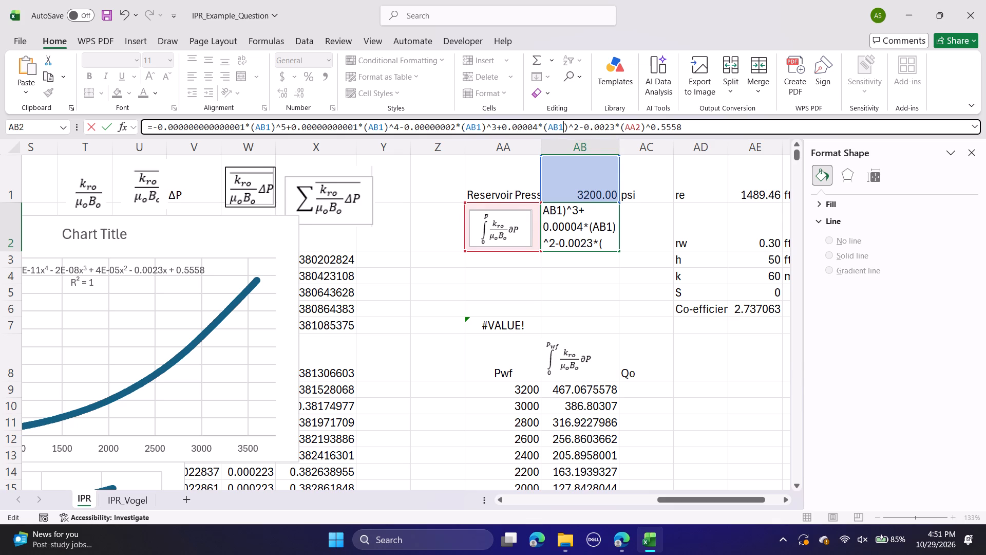
# Replace the AA2 reference in the -0.0023 term of AB2's formula with AB1 and commit the formula.
pyautogui.moveTo(640, 127); pyautogui.dragTo(627, 125)
pyautogui.hotkey('ctrl', 'v')
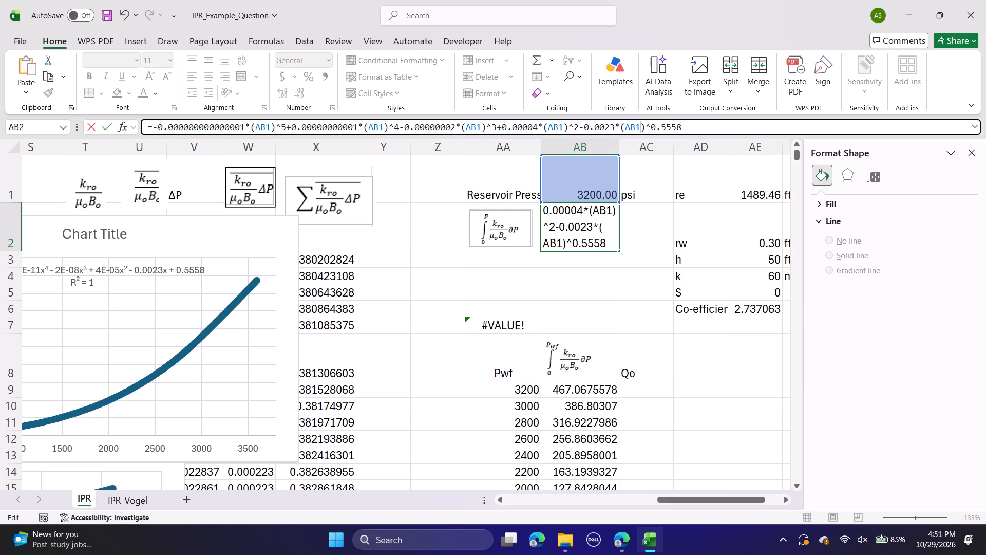
pyautogui.press('Return')
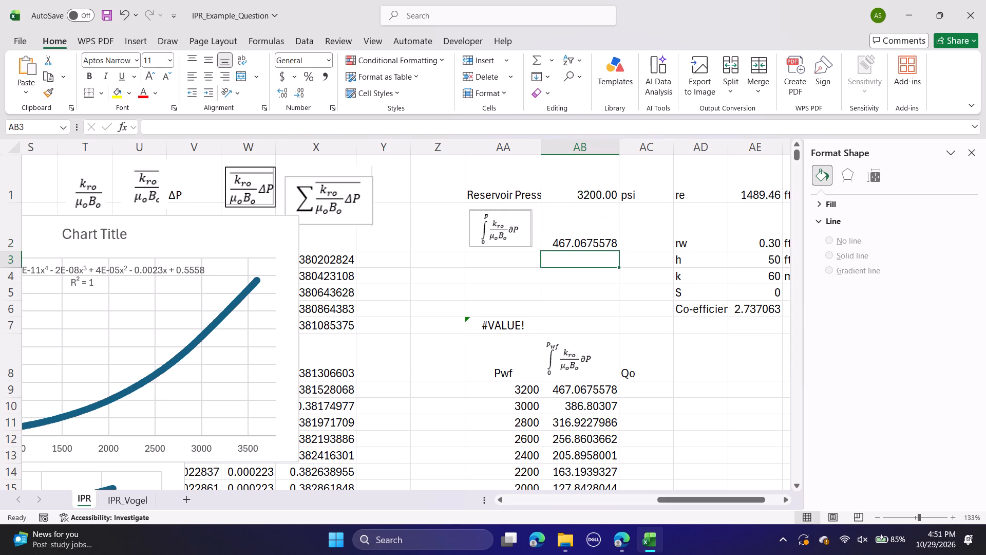
pyautogui.click(596, 236)
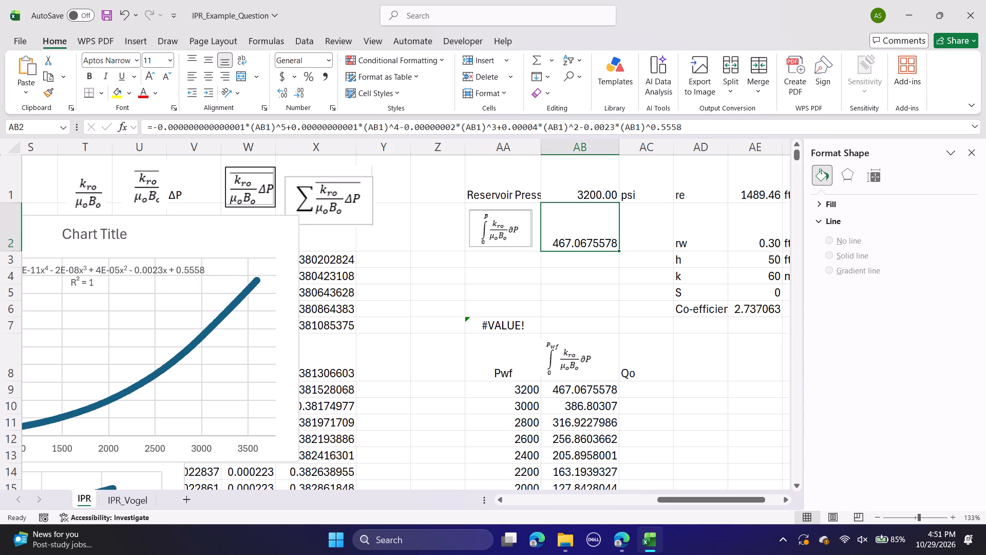
pyautogui.click(643, 388)
pyautogui.click(496, 329)
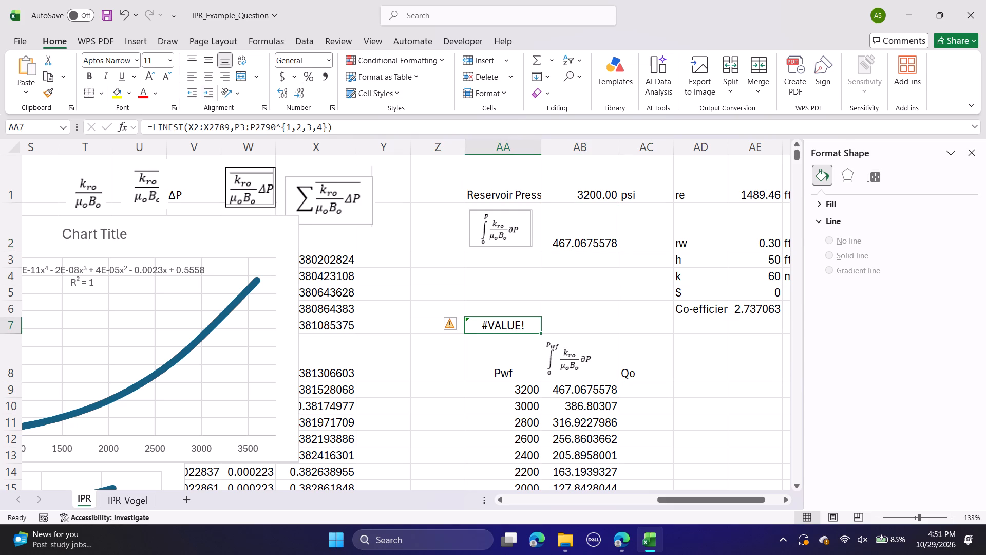
pyautogui.hscroll(-1, 264, 126)
pyautogui.hscroll(1, 272, 133)
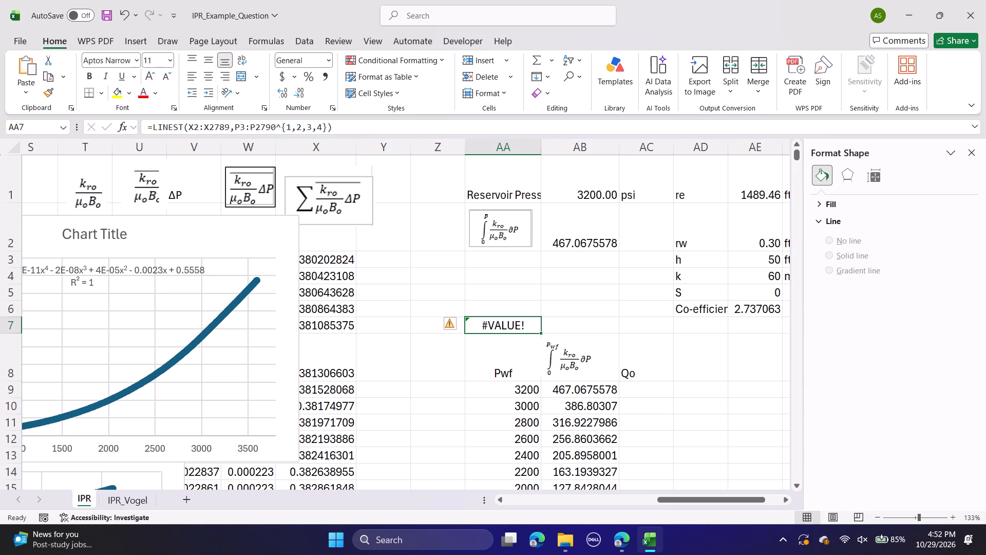
pyautogui.hscroll(3, 343, 261)
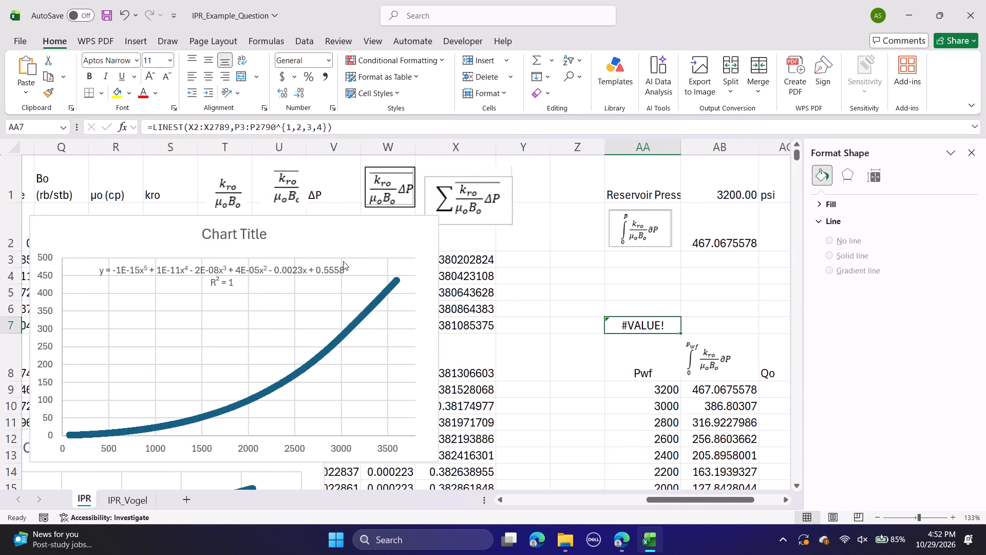
pyautogui.hscroll(2, 343, 261)
pyautogui.hscroll(1, 128, 273)
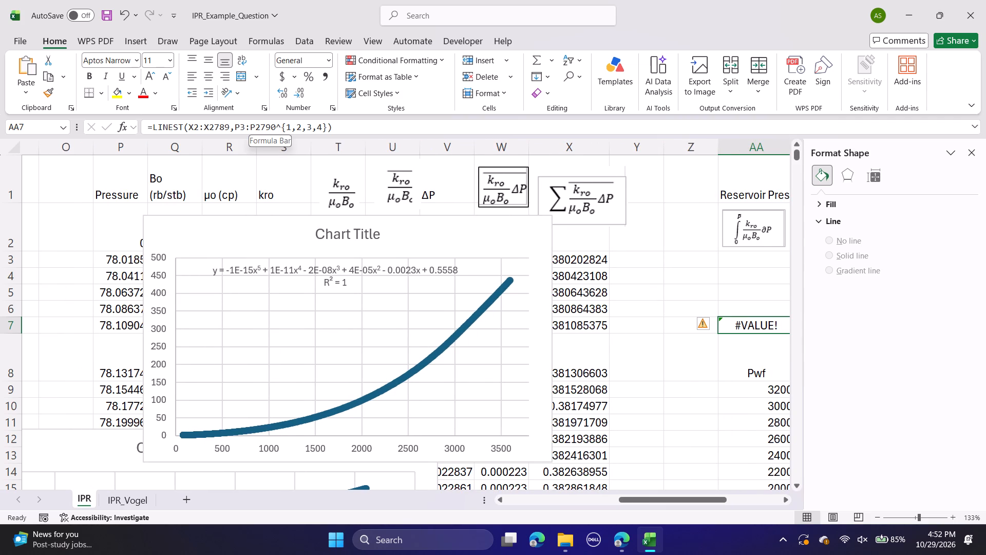
pyautogui.moveTo(351, 124); pyautogui.dragTo(144, 109)
pyautogui.hotkey('ctrl', 'v')
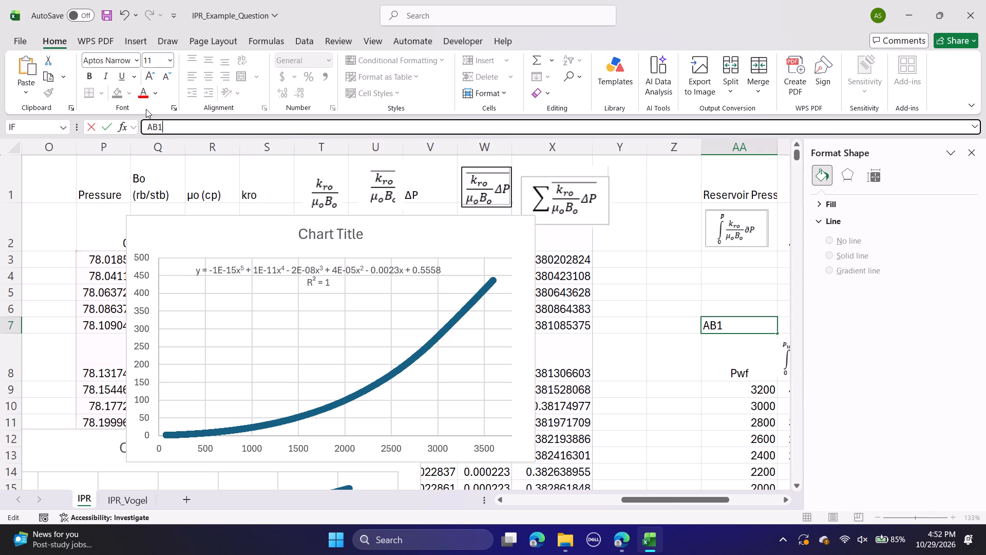
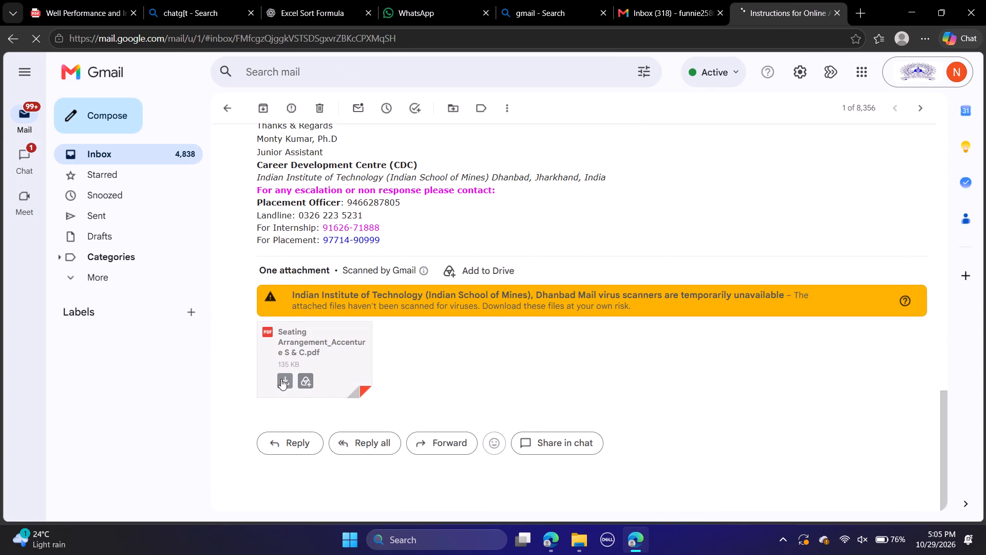
# Open the Seating Arrangement_Accenture S & C.pdf attachment from the email and look through its seating list.
pyautogui.click(312, 348)
pyautogui.scroll(-1, 397, 224)
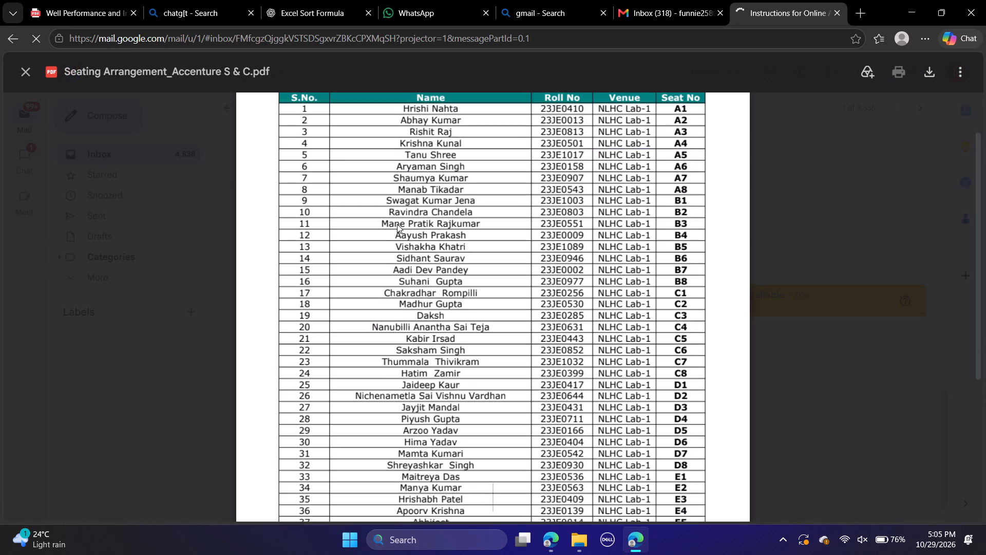
# Skim the Accenture S & C seating list in the mail preview and open its downloaded PDF copy.
pyautogui.scroll(-2, 397, 224)
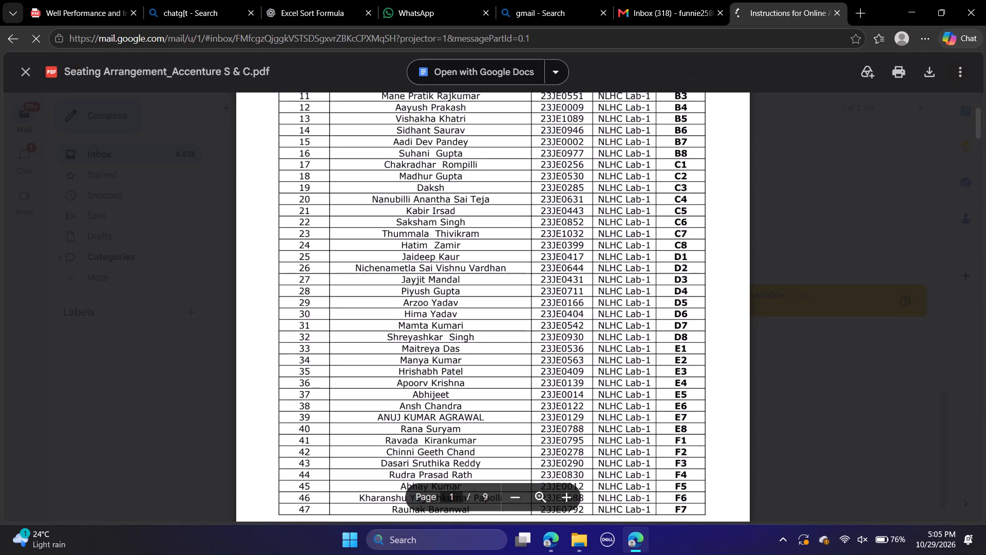
pyautogui.scroll(-4, 397, 224)
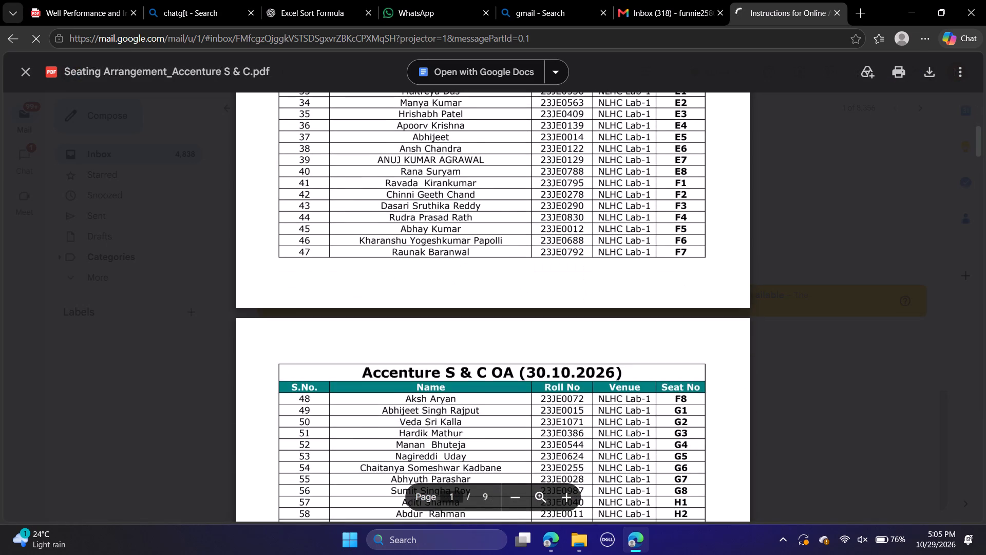
pyautogui.hotkey('ctrl', 'f')
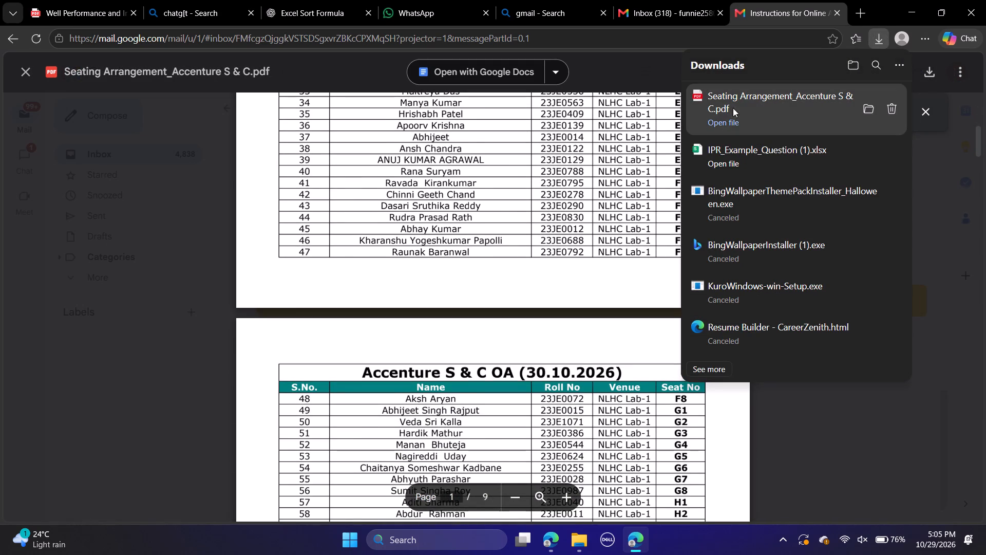
pyautogui.click(726, 125)
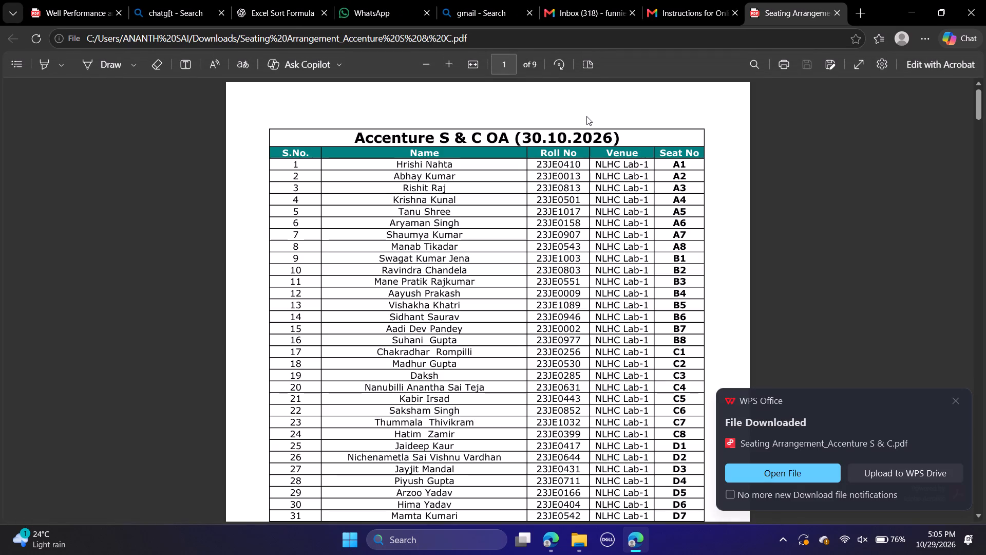
# Search the seating arrangement PDF for "RAJES" and go through the matches to the last one.
pyautogui.hotkey('ctrl', 'f')
pyautogui.click(577, 118)
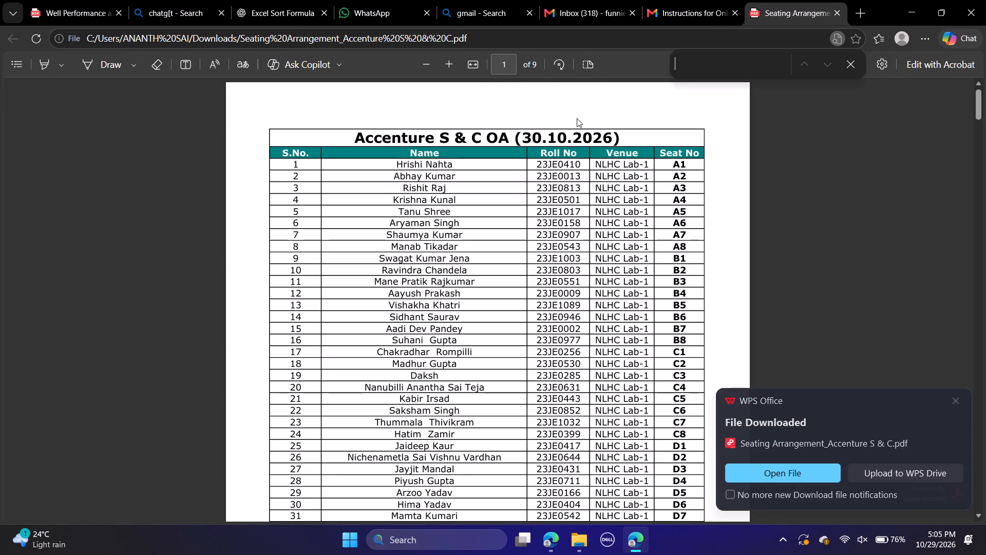
pyautogui.write('RAJES')
pyautogui.click(748, 54)
pyautogui.write('RAJES')
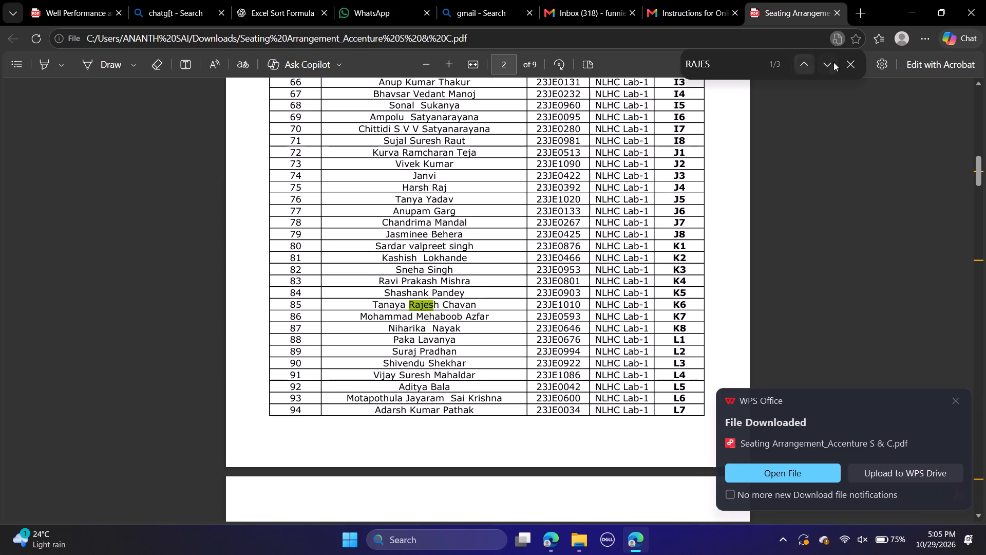
pyautogui.click(828, 62)
pyautogui.click(827, 63)
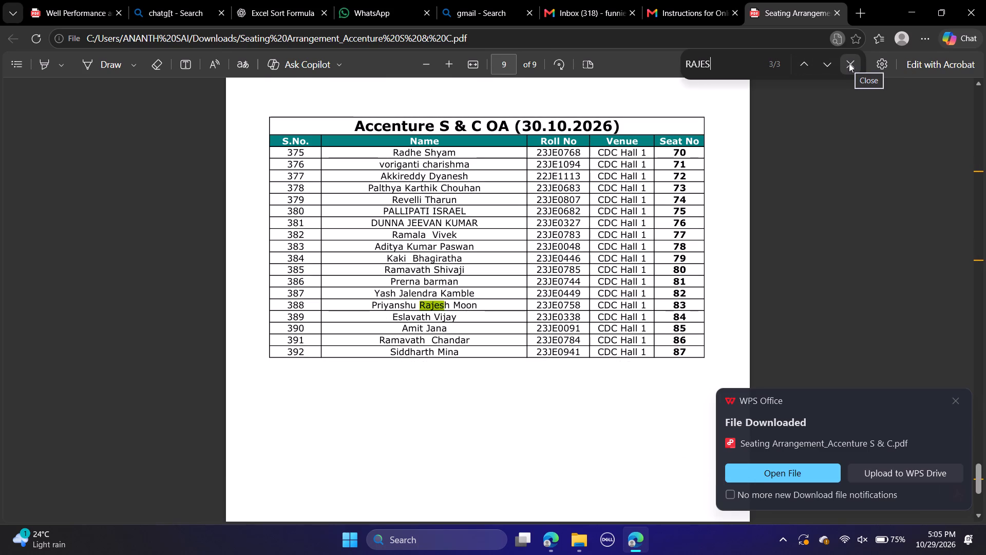
# Return to page 1 of the seating arrangement PDF to check the roll number, venue and seat in row 20, and close the PDF.
pyautogui.click(849, 63)
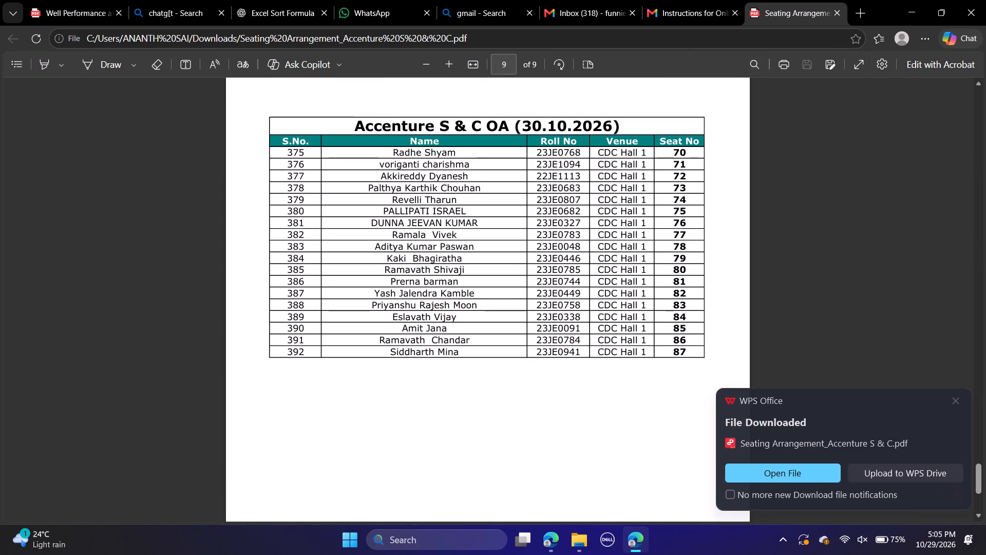
pyautogui.middleClick(533, 358)
pyautogui.scroll(1, 533, 358)
pyautogui.middleClick(503, 251)
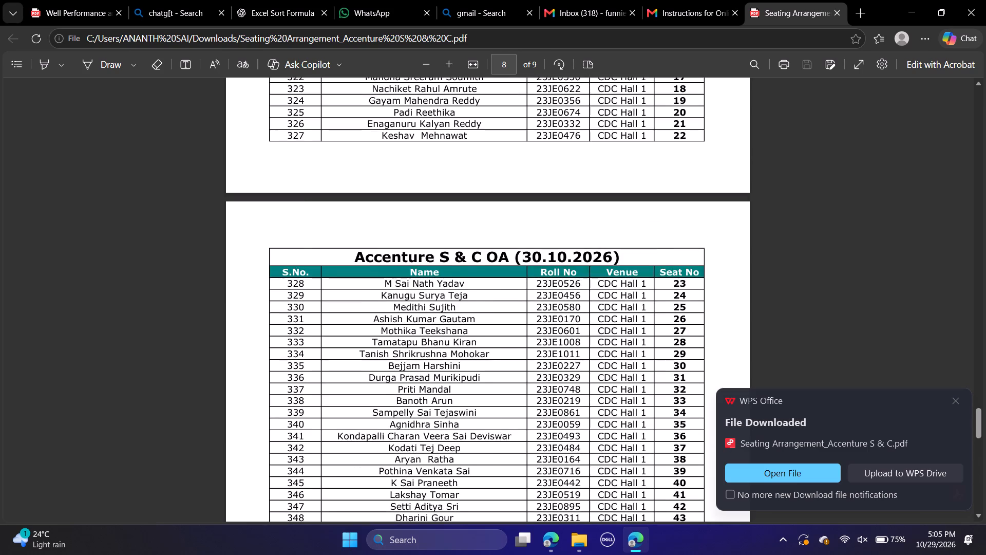
pyautogui.scroll(-2, 502, 244)
pyautogui.scroll(20, 502, 244)
pyautogui.scroll(7, 502, 244)
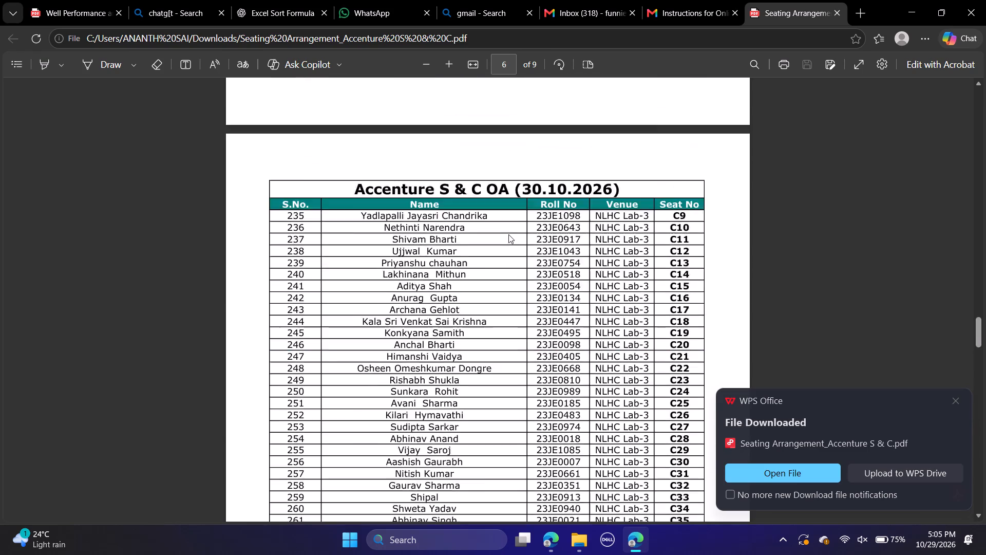
pyautogui.scroll(11, 508, 234)
pyautogui.moveTo(979, 265); pyautogui.dragTo(958, 121)
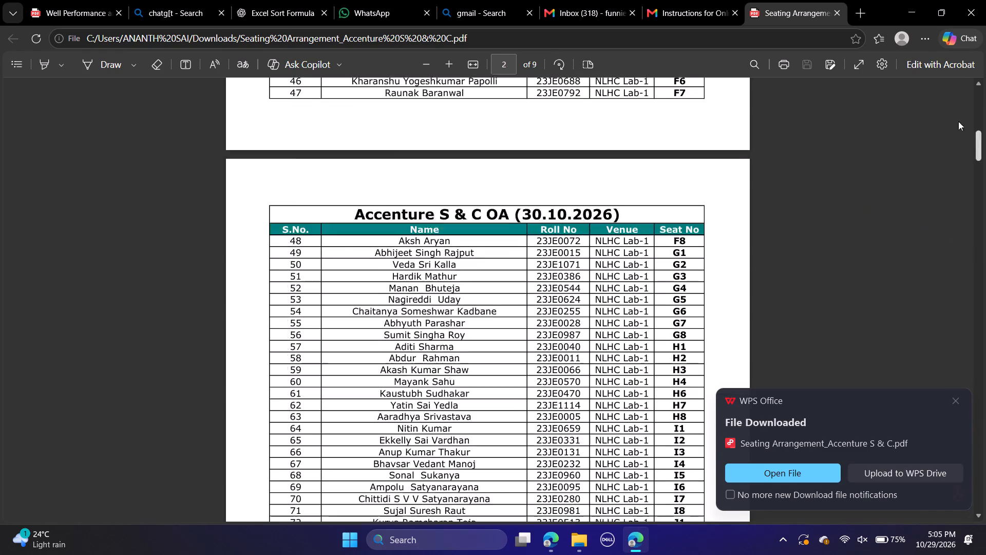
pyautogui.moveTo(958, 121); pyautogui.dragTo(960, 84)
pyautogui.scroll(-1, 471, 204)
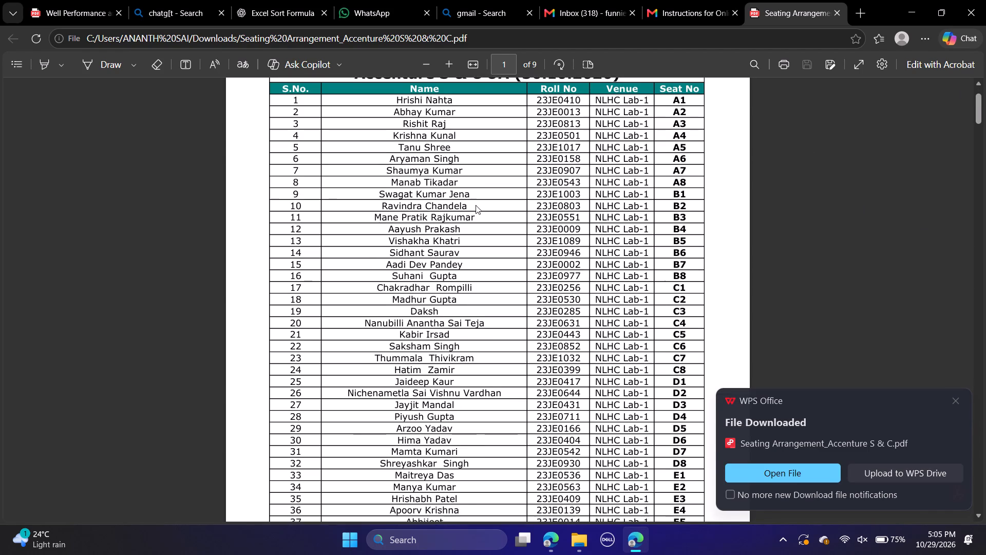
pyautogui.moveTo(544, 323); pyautogui.dragTo(684, 330)
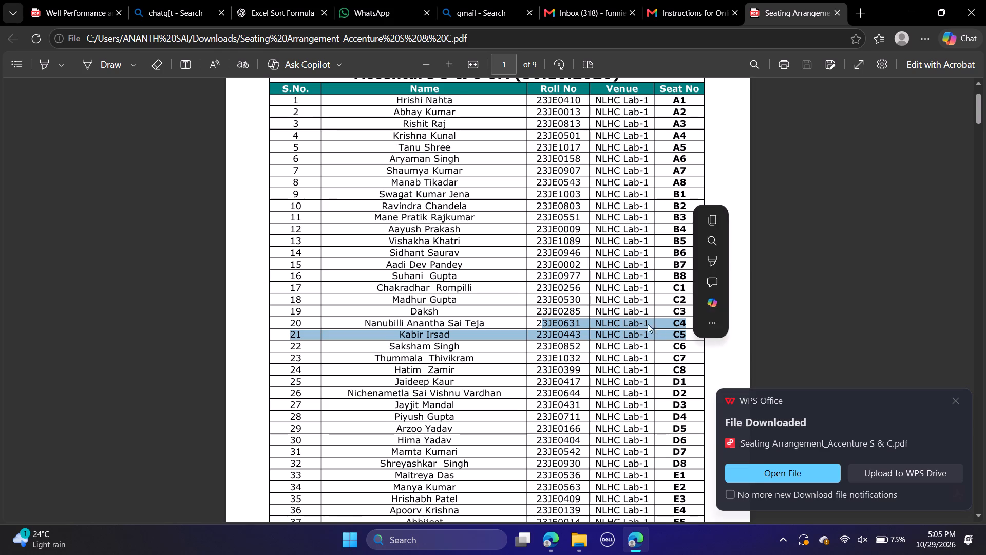
pyautogui.click(644, 322)
pyautogui.scroll(3, 619, 278)
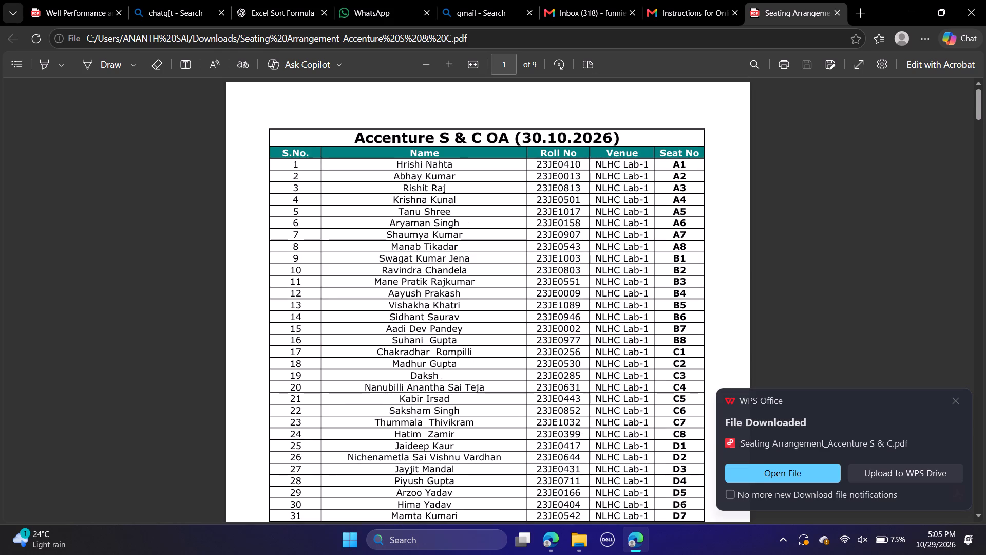
pyautogui.click(833, 11)
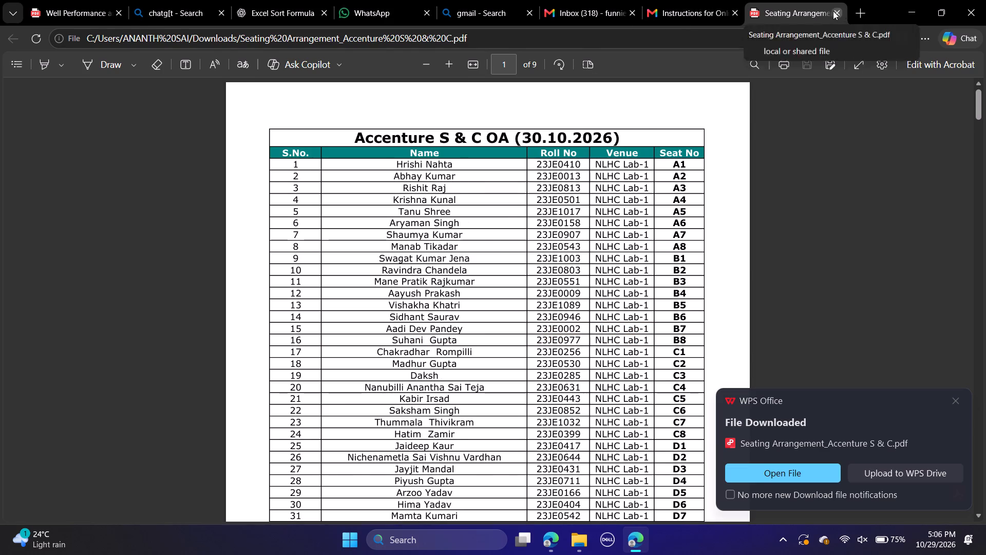
# Leave the attachment preview and read the email's online assessment instructions on venue, reporting time, bags, ID card and system requirements.
pyautogui.click(0, 232)
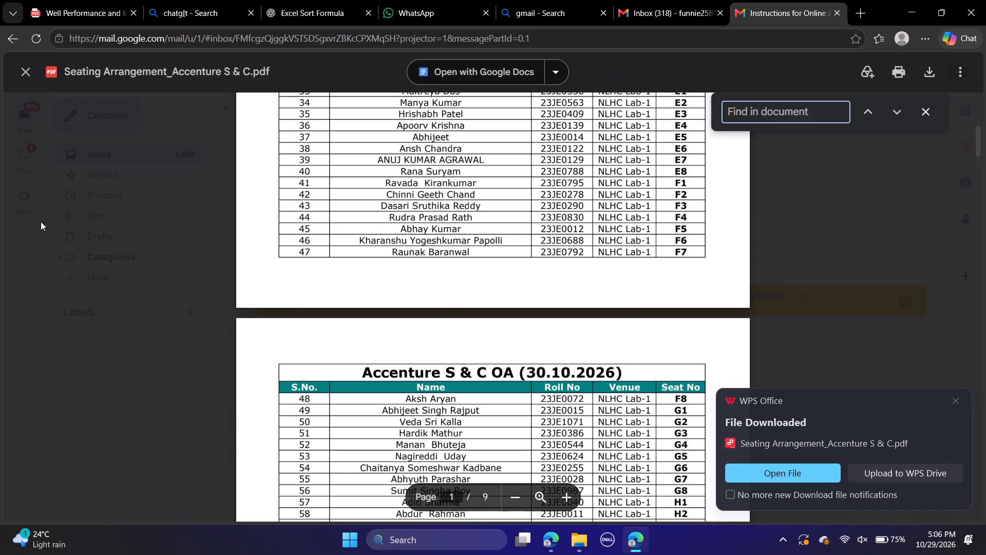
pyautogui.click(129, 214)
pyautogui.scroll(11, 386, 266)
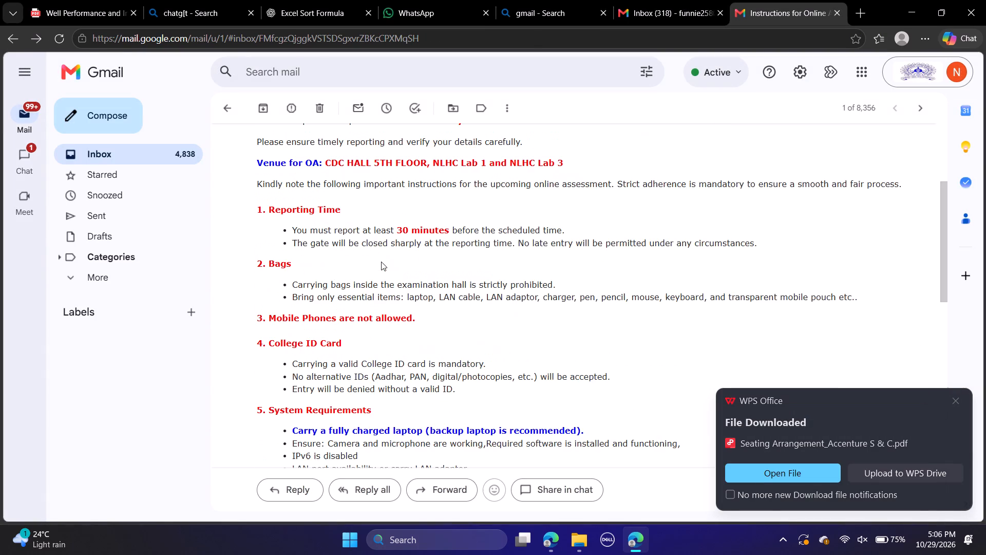
pyautogui.scroll(-1, 380, 260)
pyautogui.scroll(1, 380, 260)
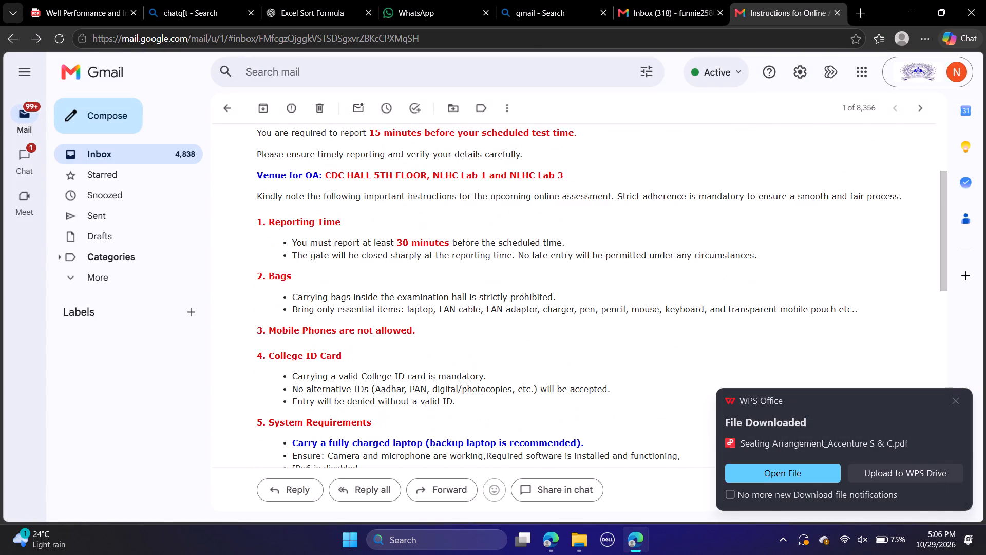
pyautogui.moveTo(358, 240); pyautogui.dragTo(524, 222)
pyautogui.click(460, 257)
pyautogui.scroll(-1, 451, 259)
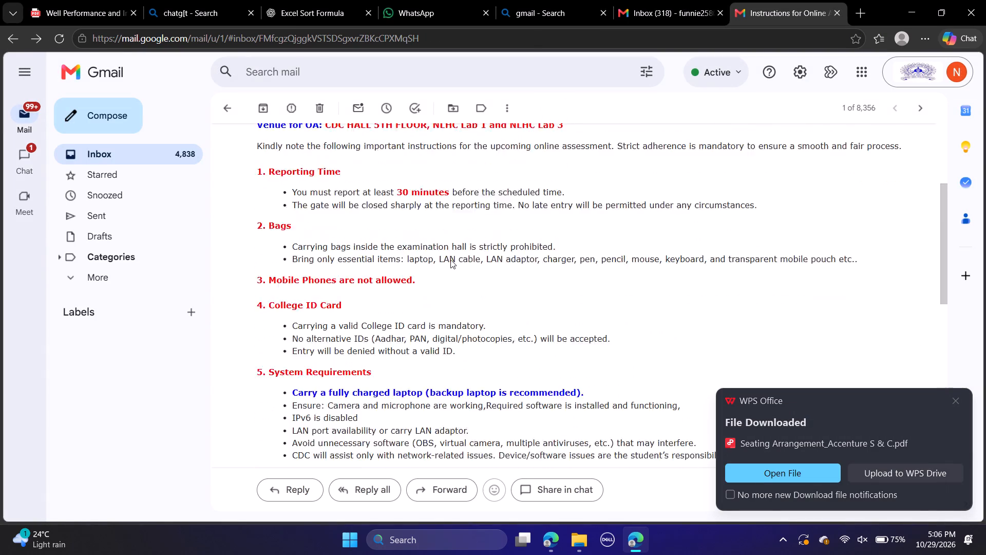
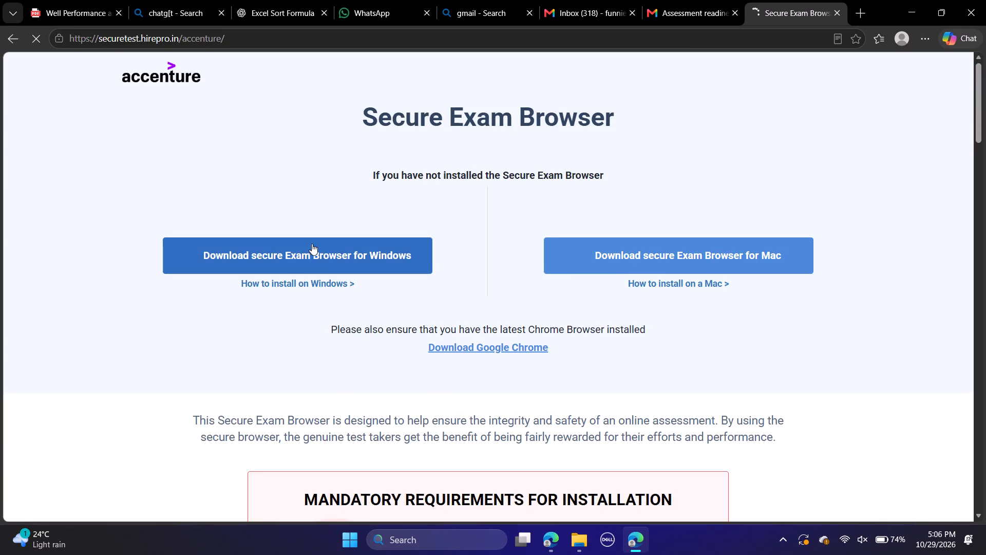
# Download the Secure Exam Browser installer for Windows from the Accenture test page.
pyautogui.click(408, 258)
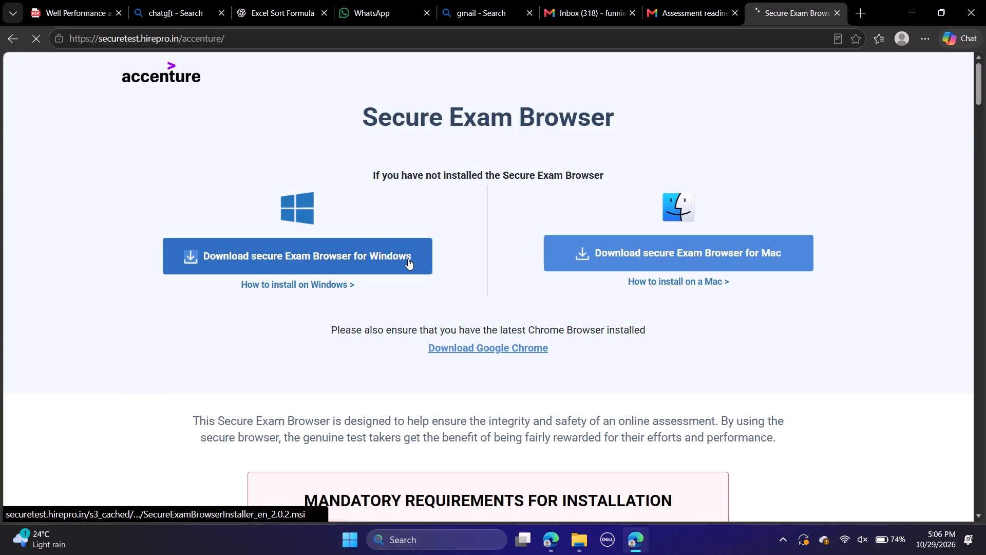